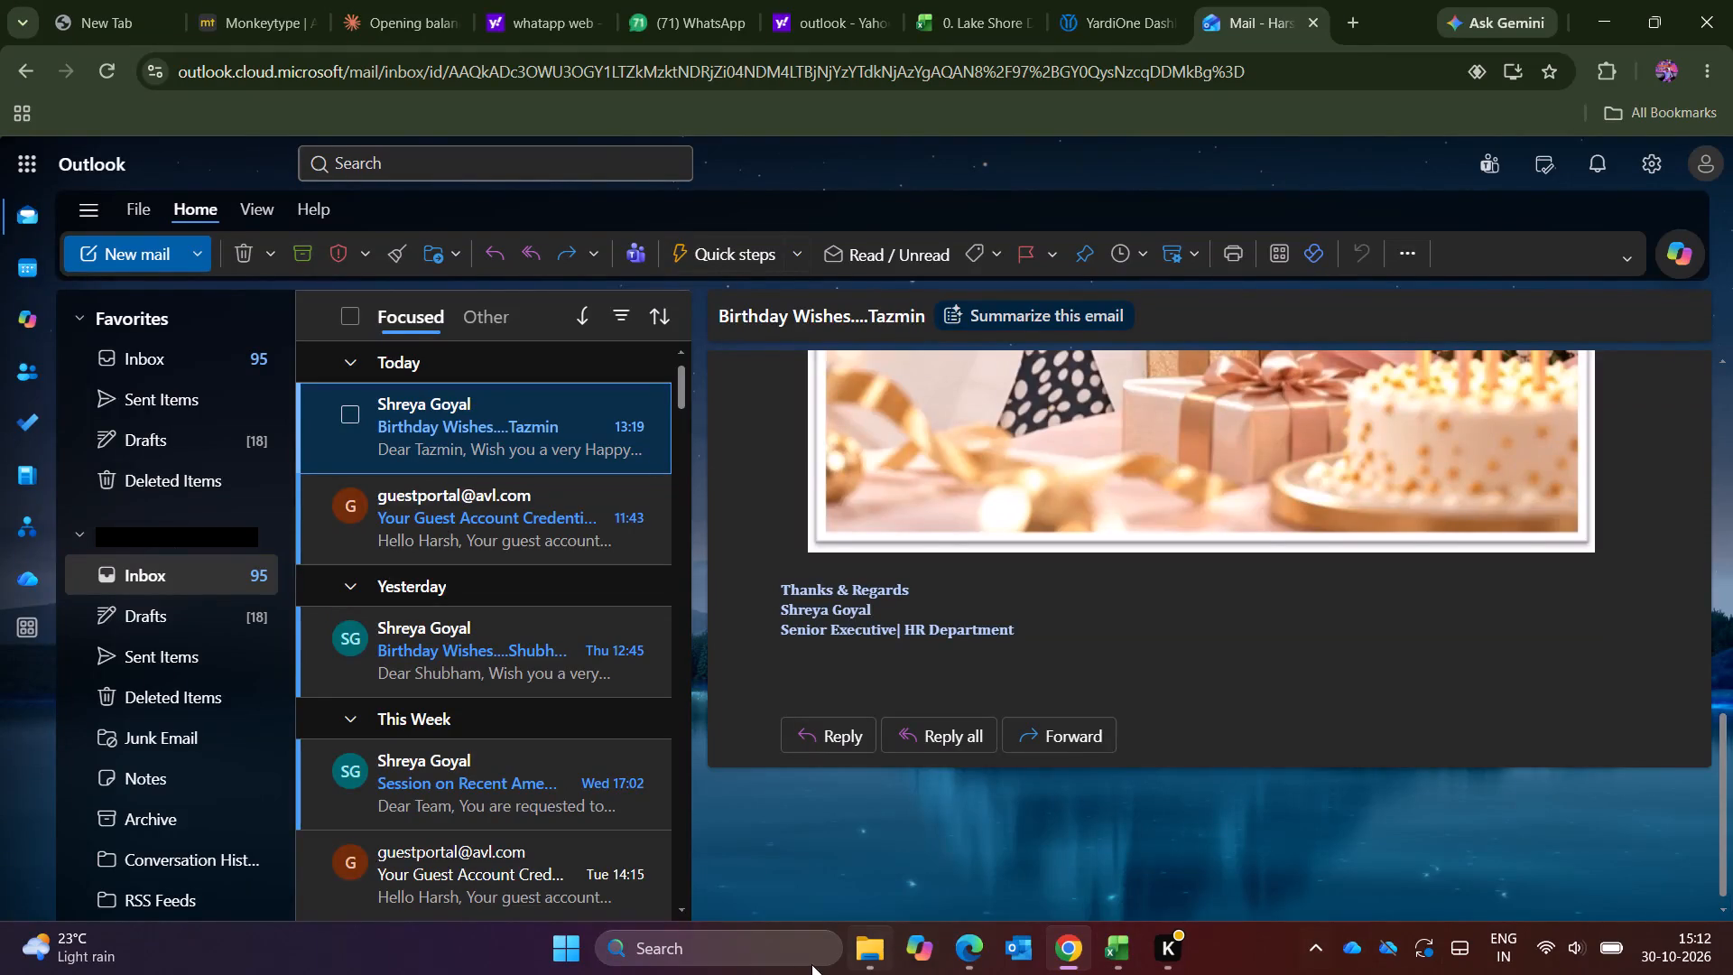
Search the computer for "teams" to switch to the Microsoft Teams app.
click(737, 950)
text(teams)
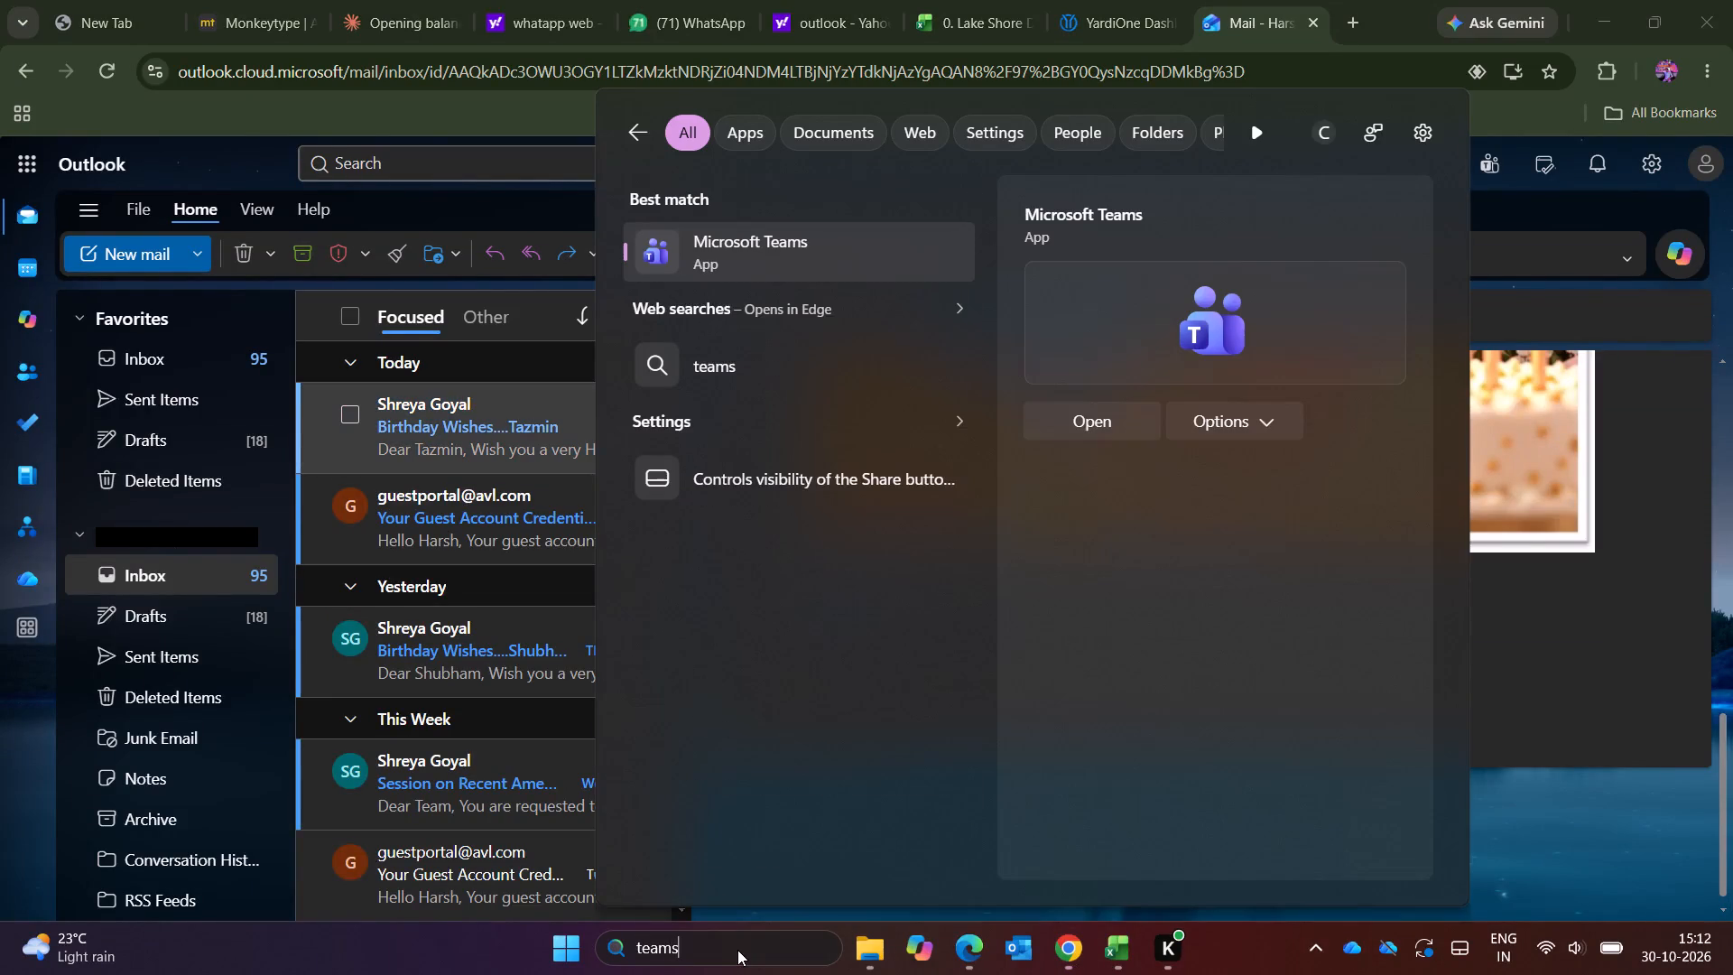
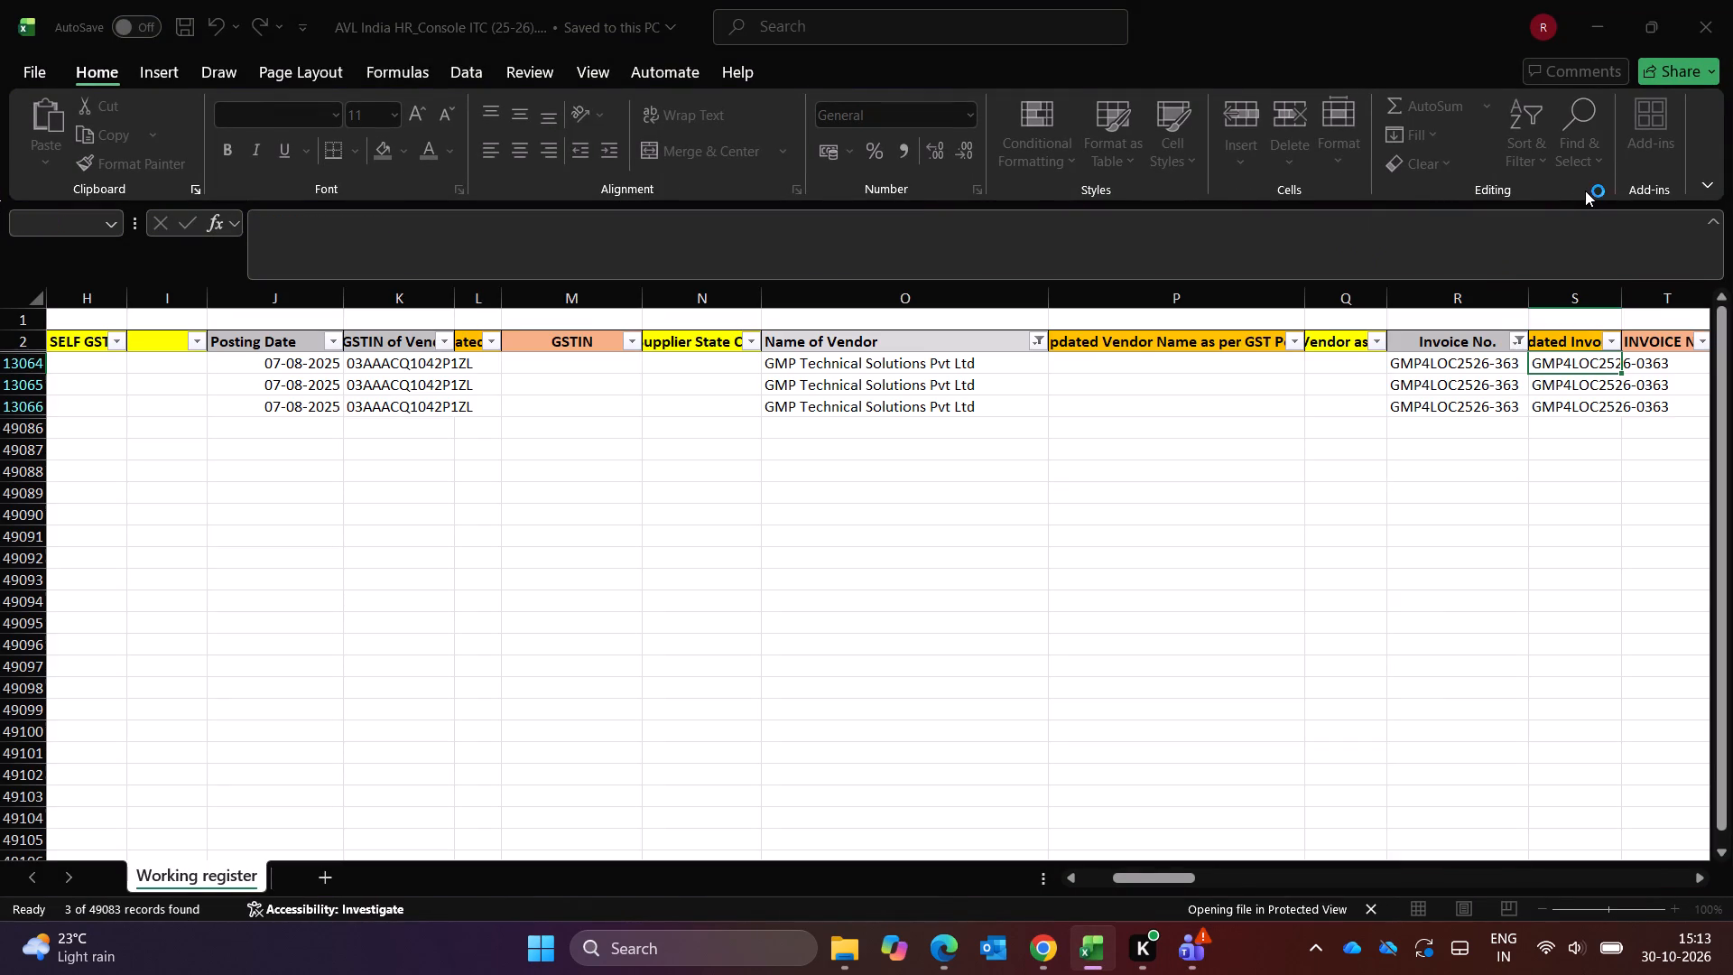
Enable editing in the protected SalesReco workbook for Salsette Developers Private Limited, Maharashtra, Oct-2026.
key(Up)
key(Left)
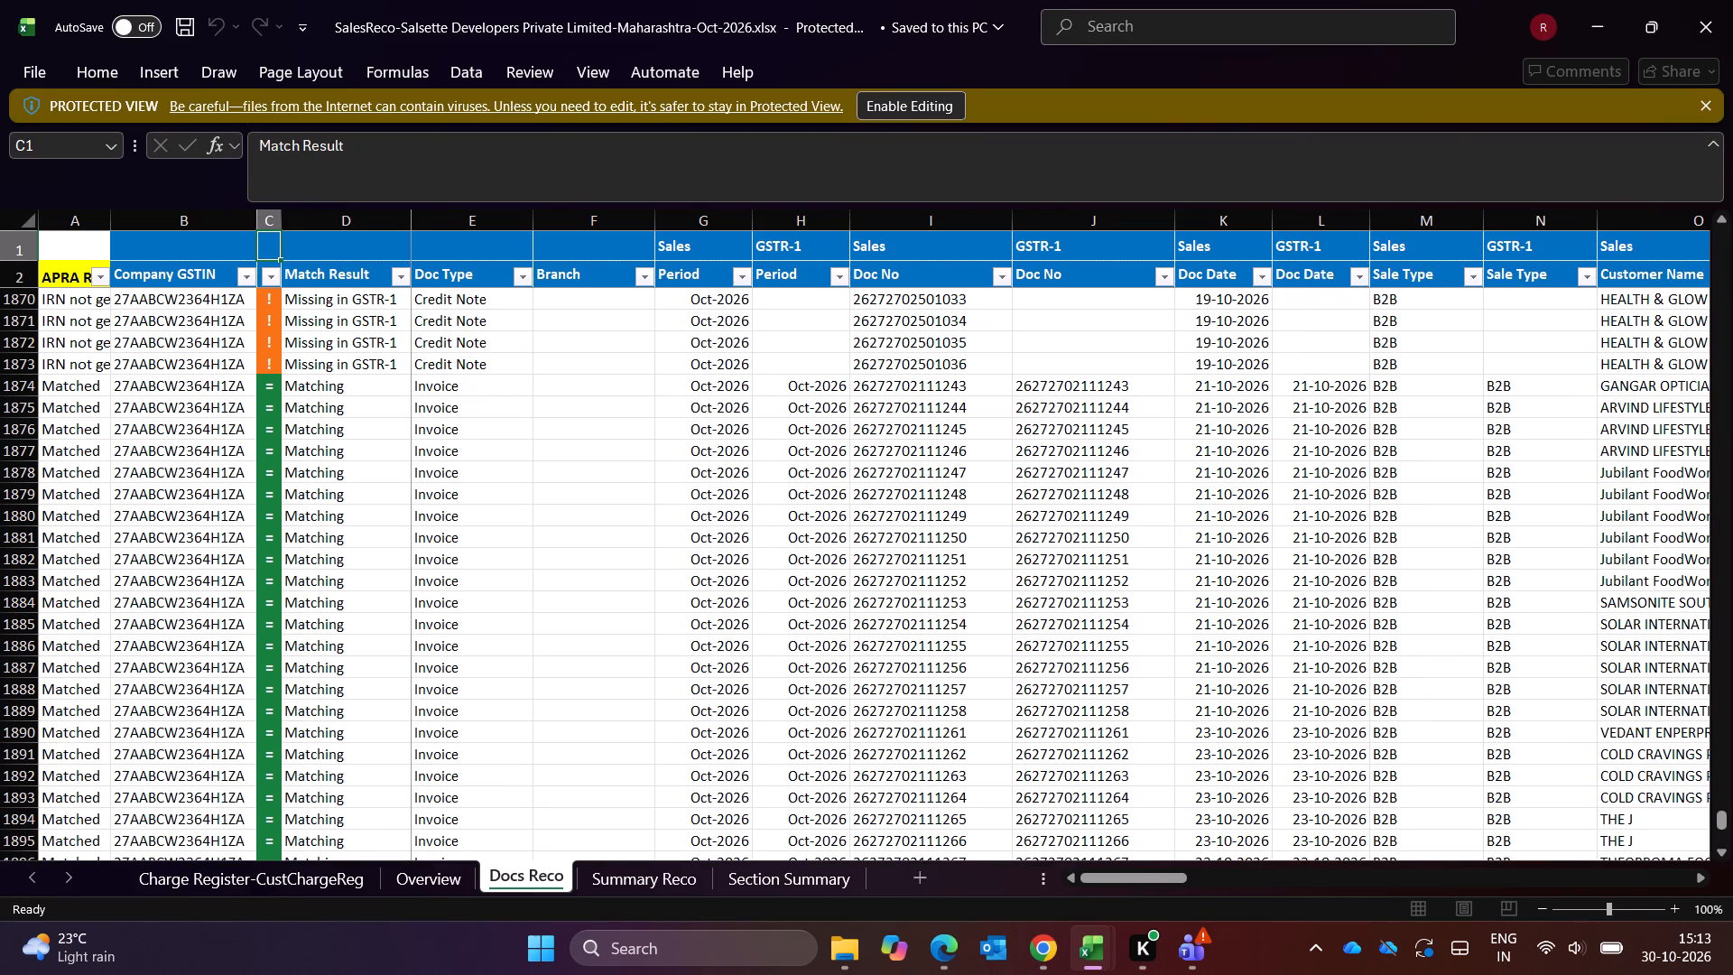
key(ctrl+Left)
key(ctrl+Left)
key(ctrl+Left)
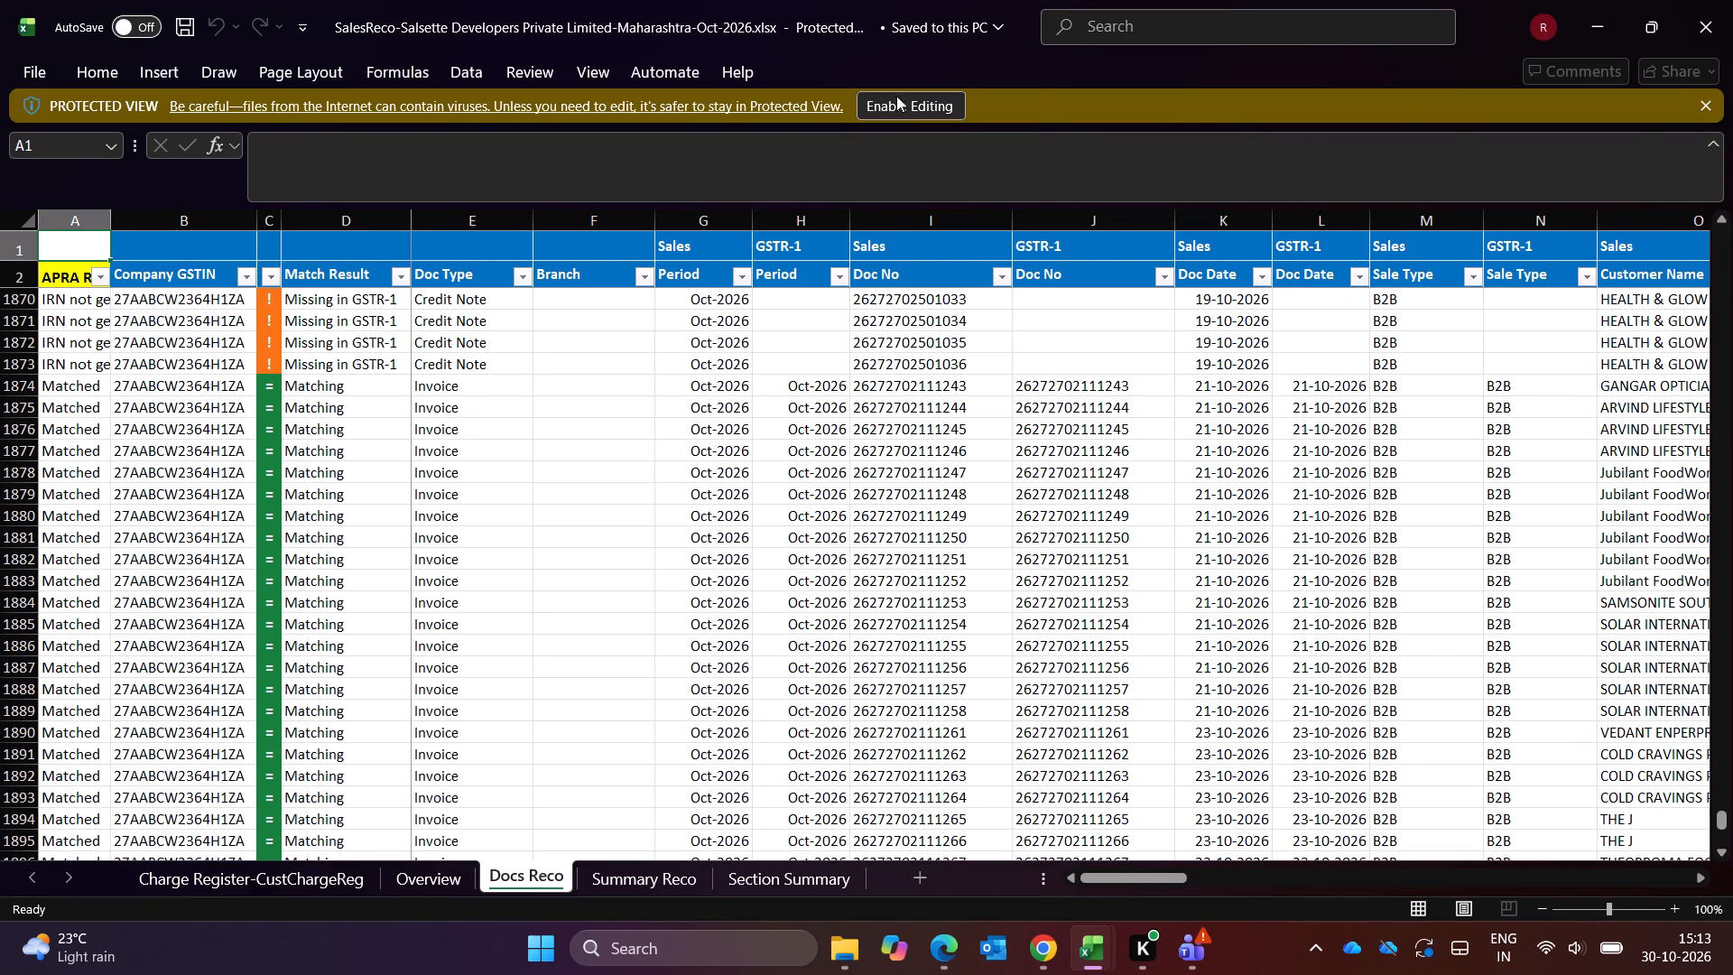
click(891, 117)
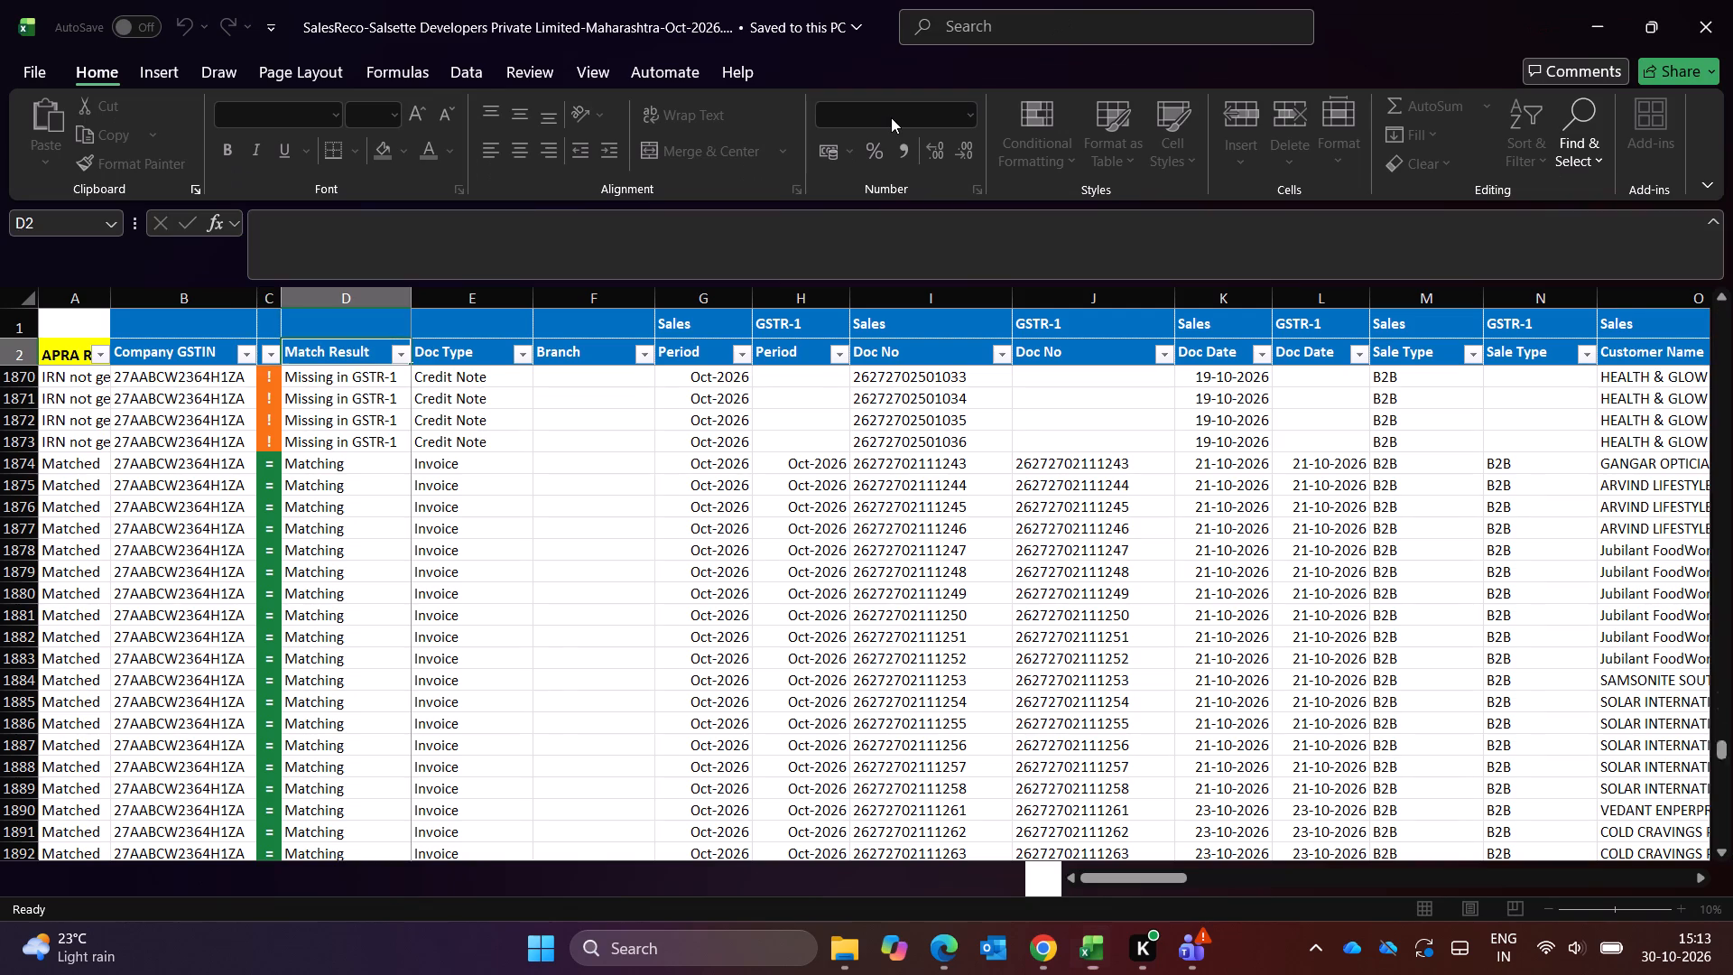
Filter the APRA Remarks column of the Docs Reco sheet to show only "IRN not generated".
key(ctrl+Page_Up)
key(ctrl+Page_Down)
key(ctrl+Page_Down)
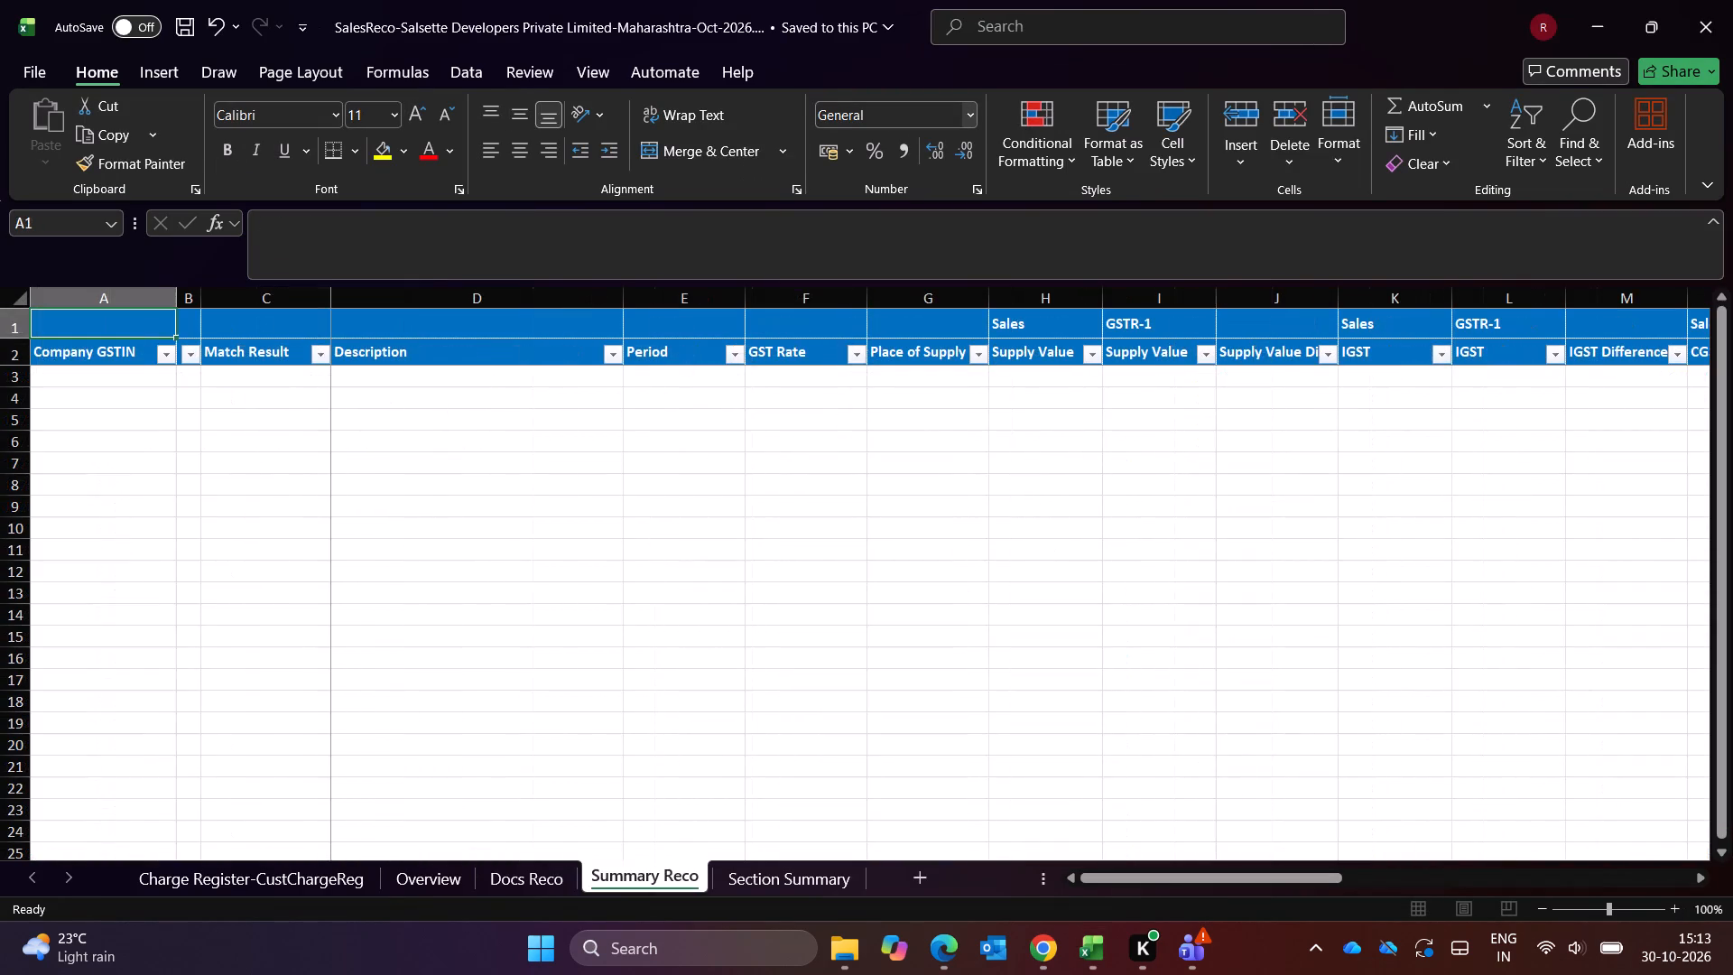
key(Left)
key(ctrl+Page_Up)
key(ctrl+Left)
key(ctrl+Left)
key(Down)
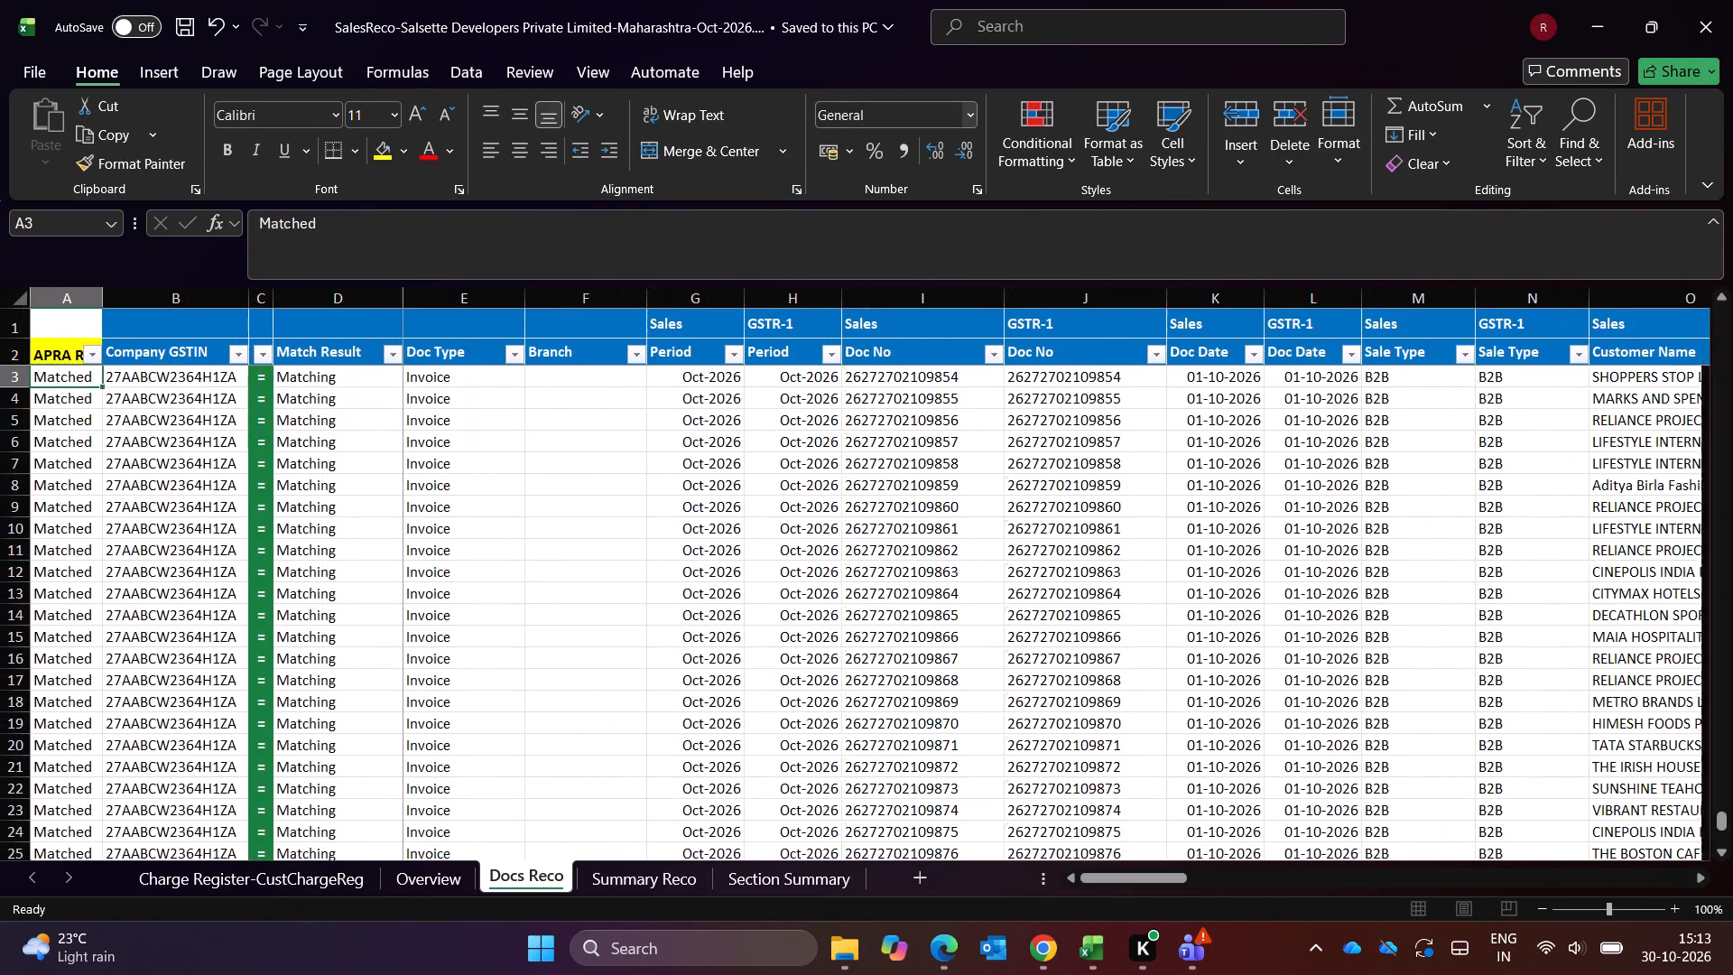
key(alt+Down)
key(Escape)
key(Up)
key(alt+Down)
key(alt+Down)
key(alt+Down)
key(alt+Down)
key(alt+Down)
key(alt+Down)
key(alt+Down)
key(alt+Down)
key(alt+Down)
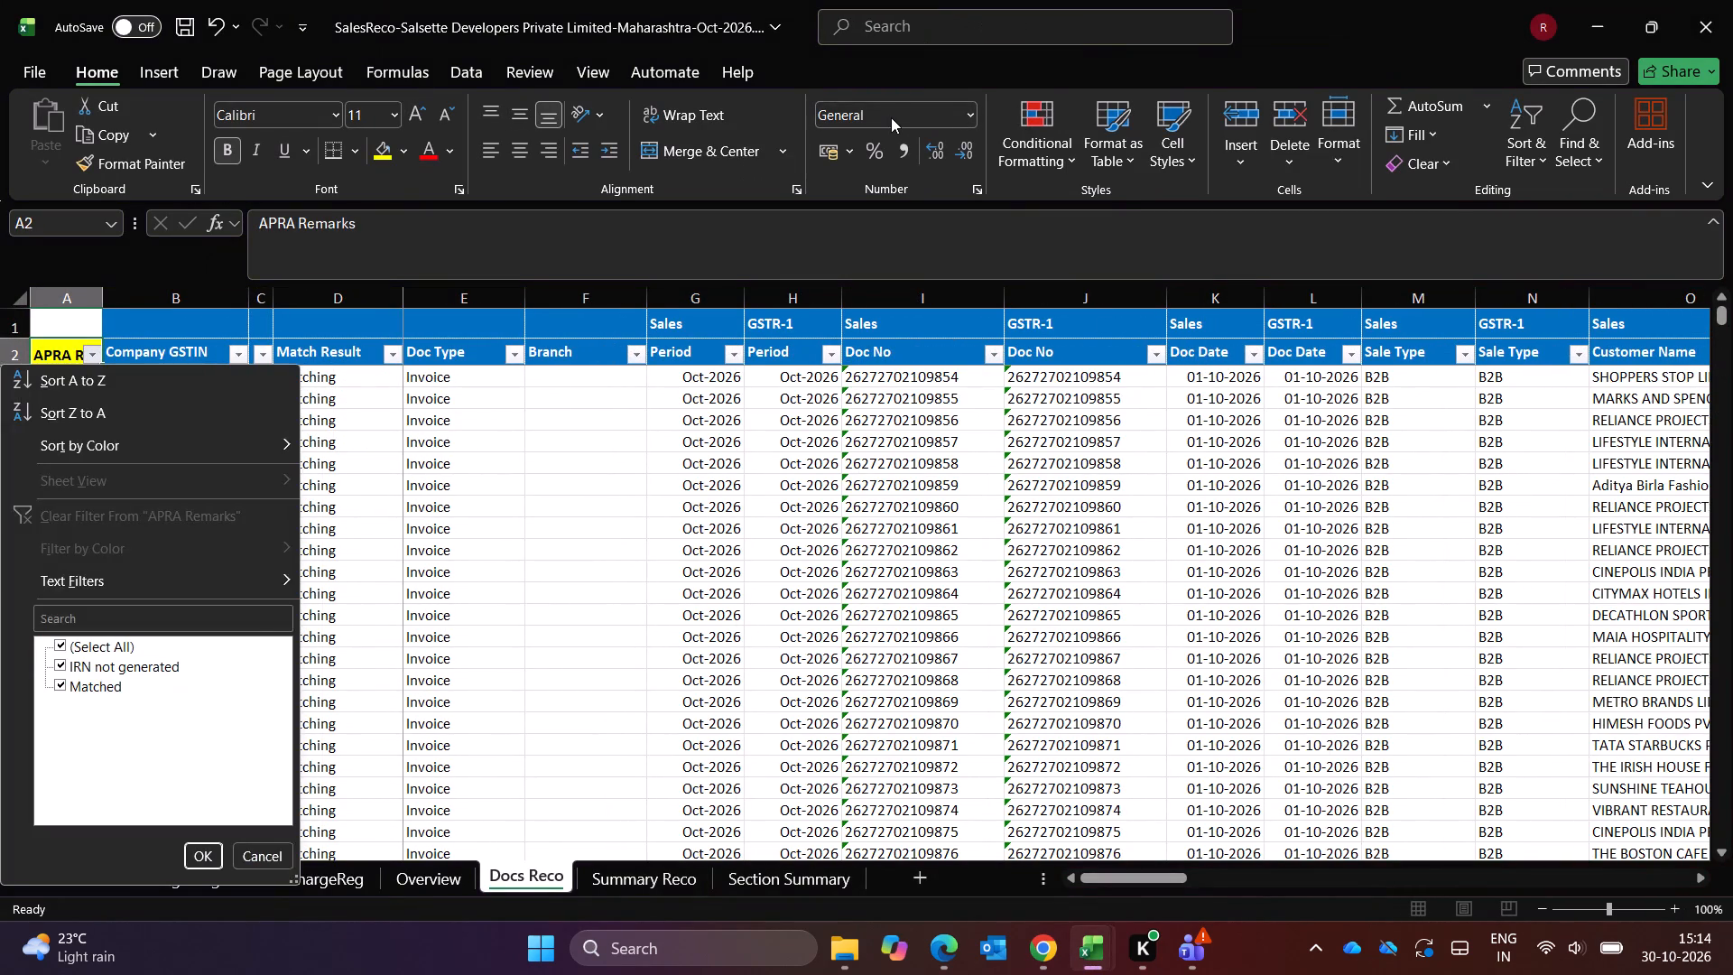
key(Down)
key(space)
key(Down)
key(space)
key(Return)
Examine the filtered Docs Reco rows, checking their sales document numbers, dates, sale types and customer names.
key(Right)
key(Right)
key(Right)
key(Right)
key(Right)
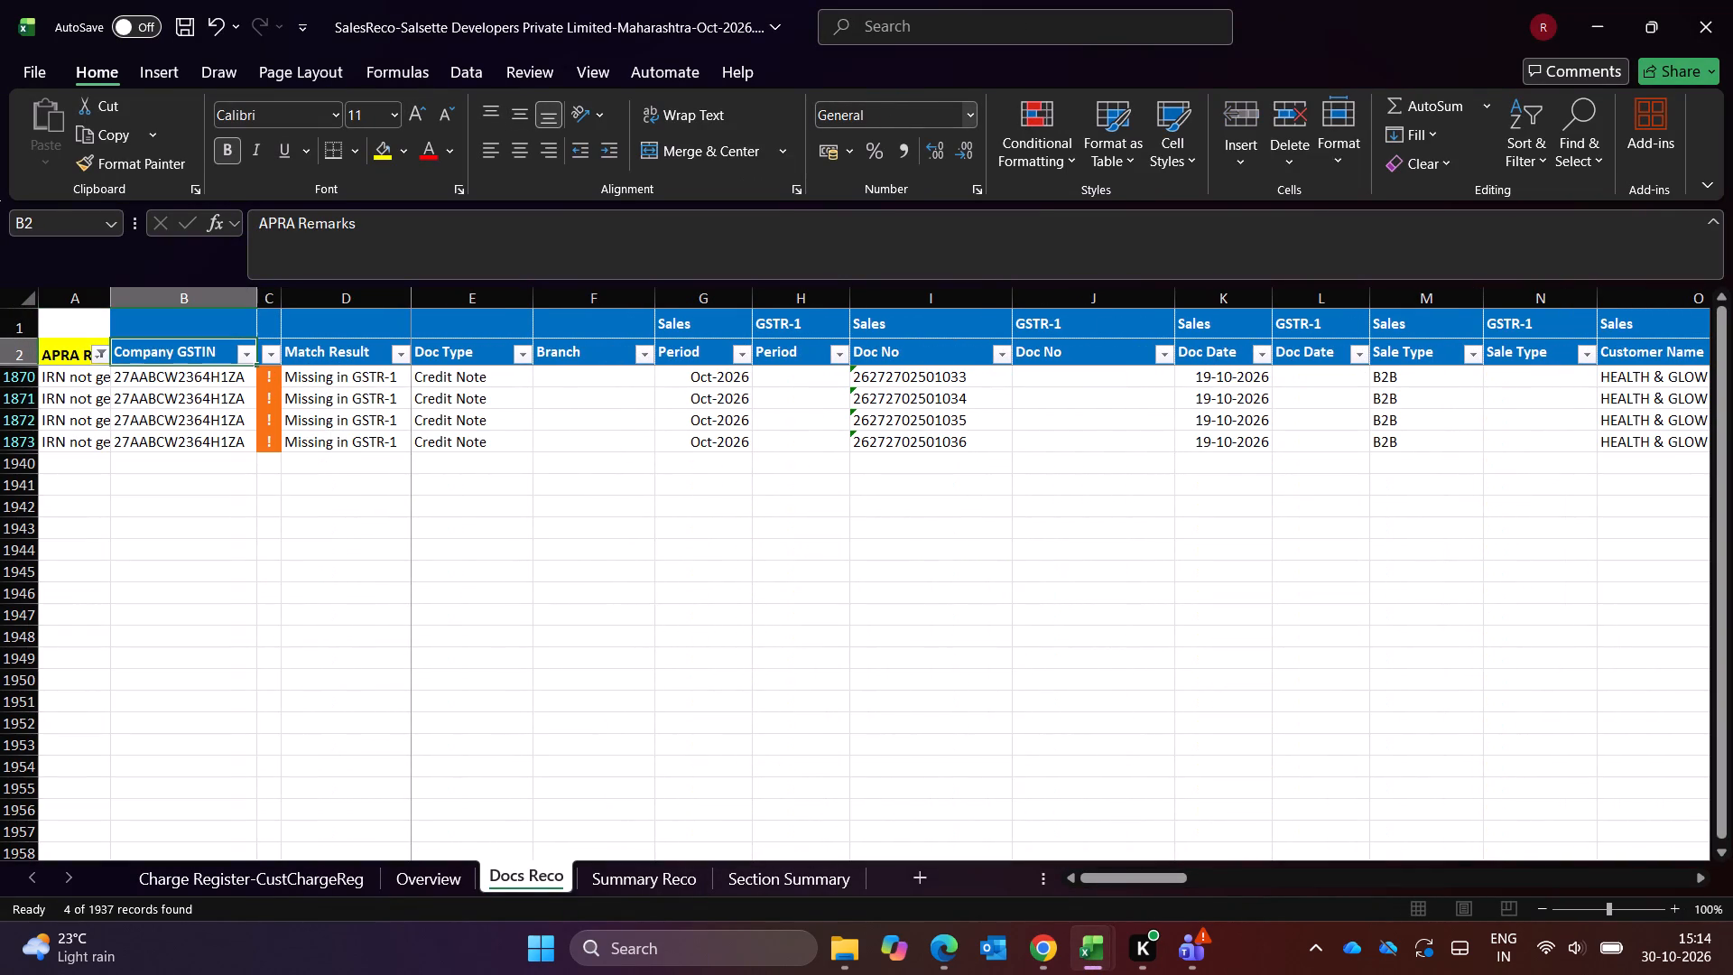
key(Right)
key(Right)
key(Right)
key(Down)
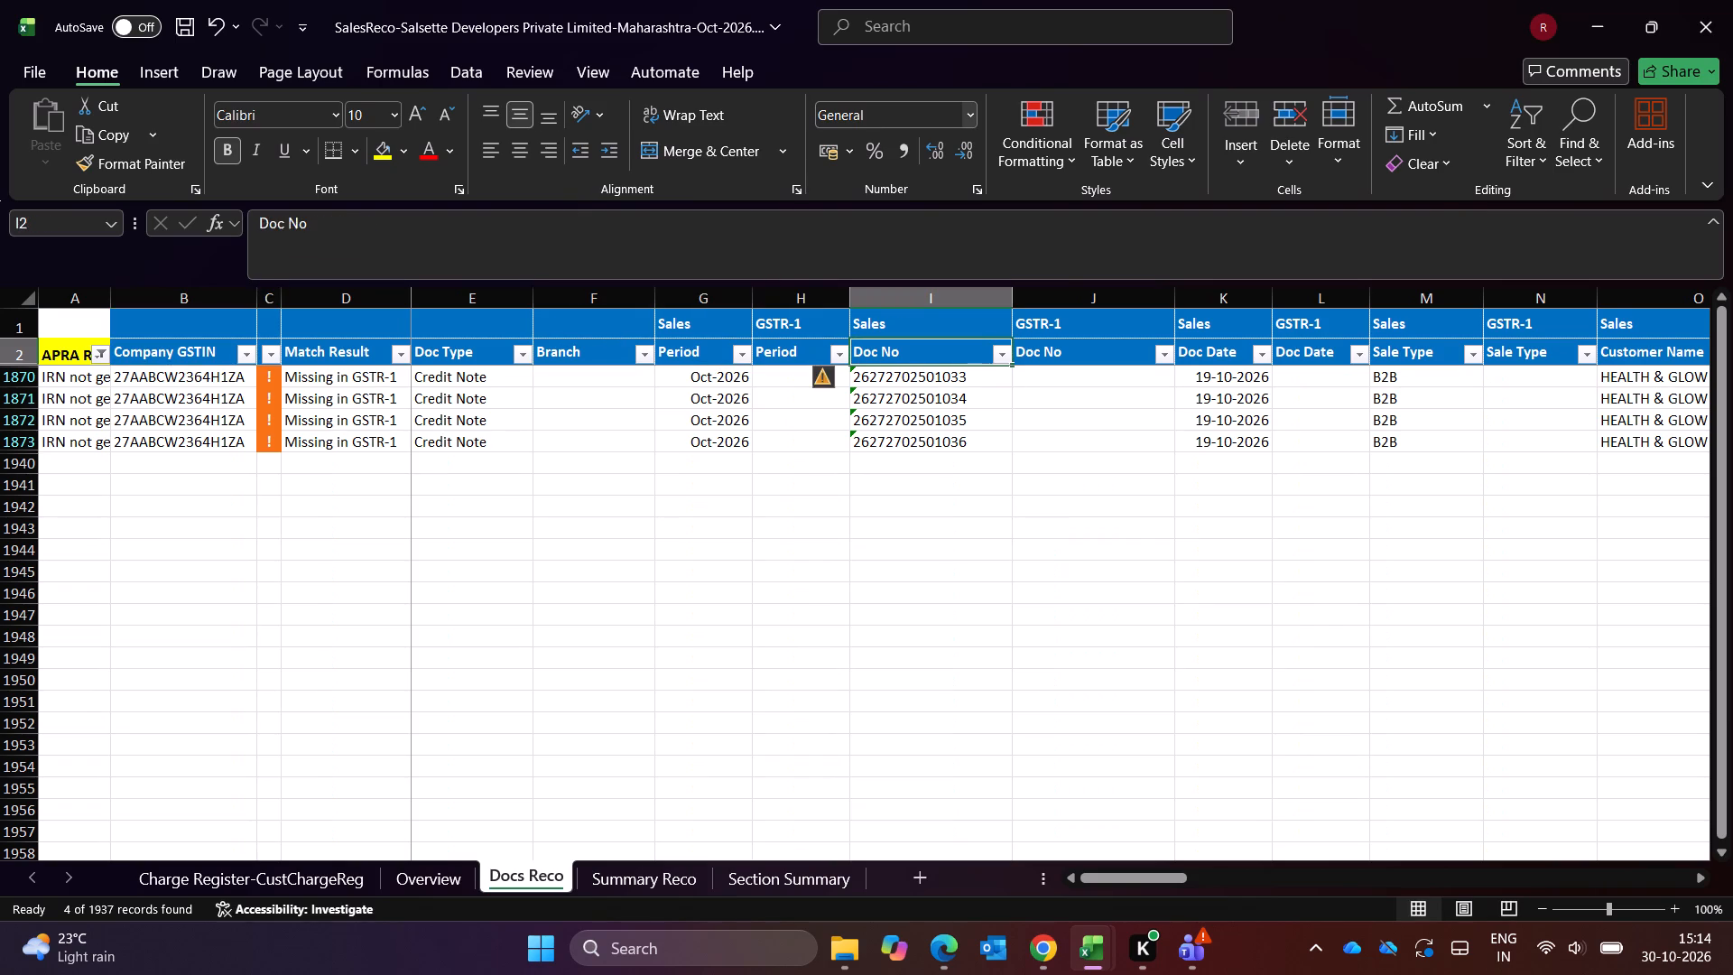
key(Down)
key(Down)
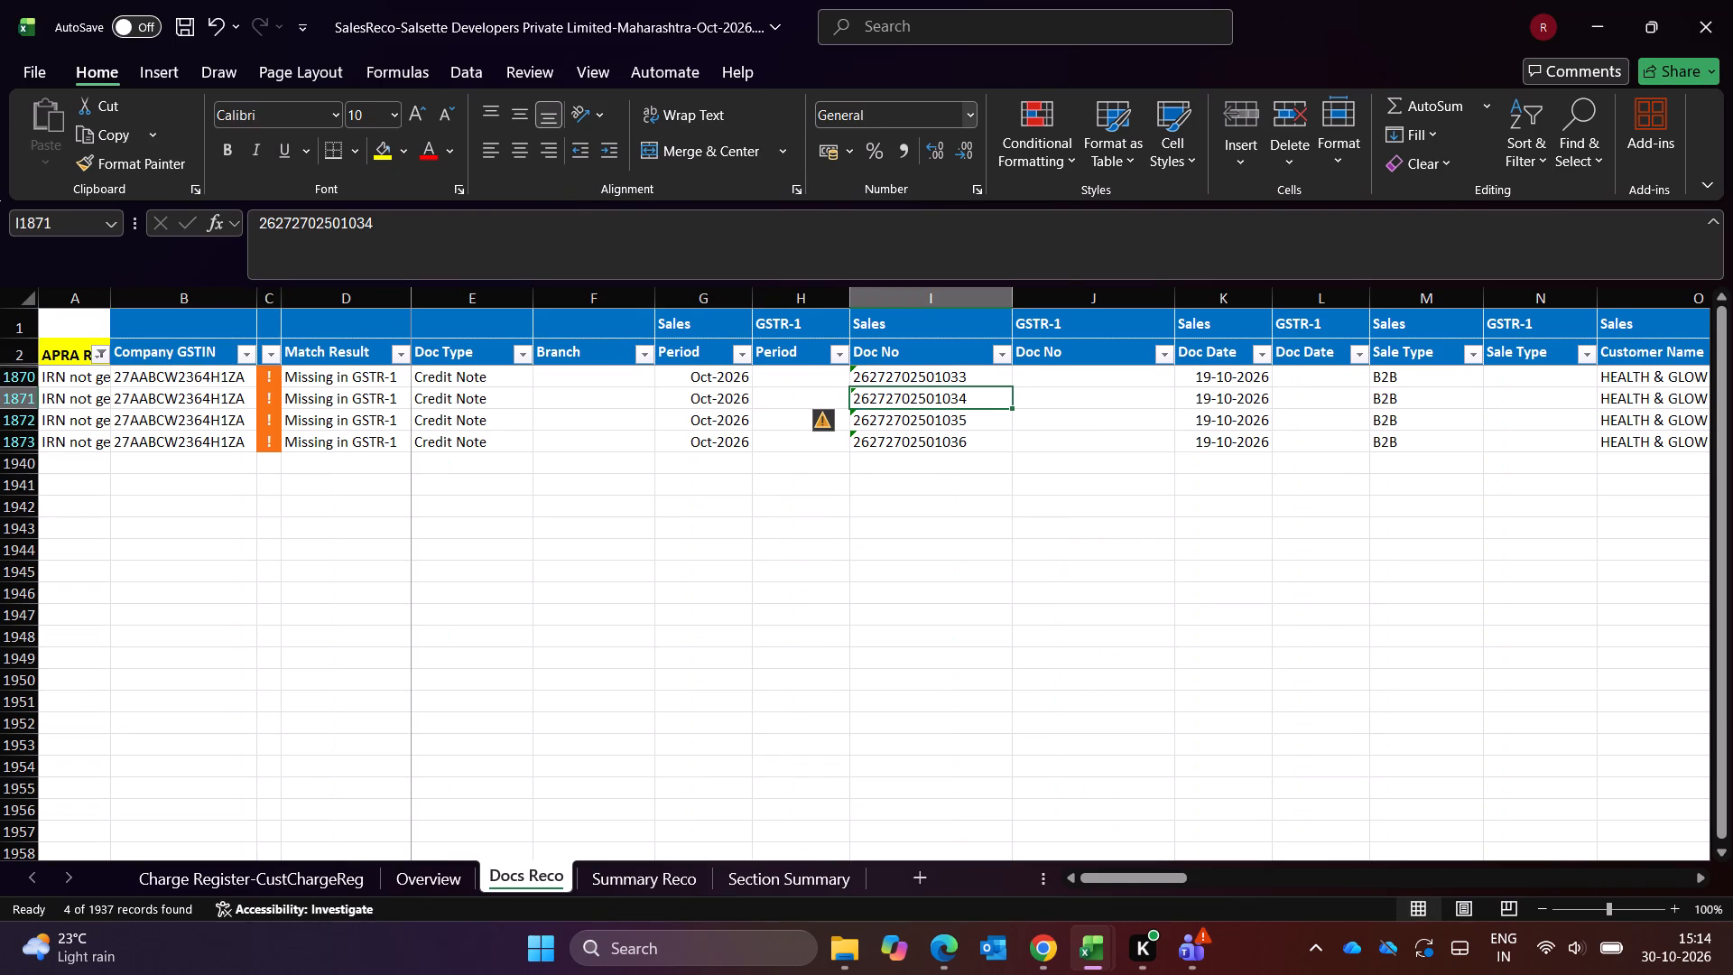
key(Down)
key(Up)
key(Up)
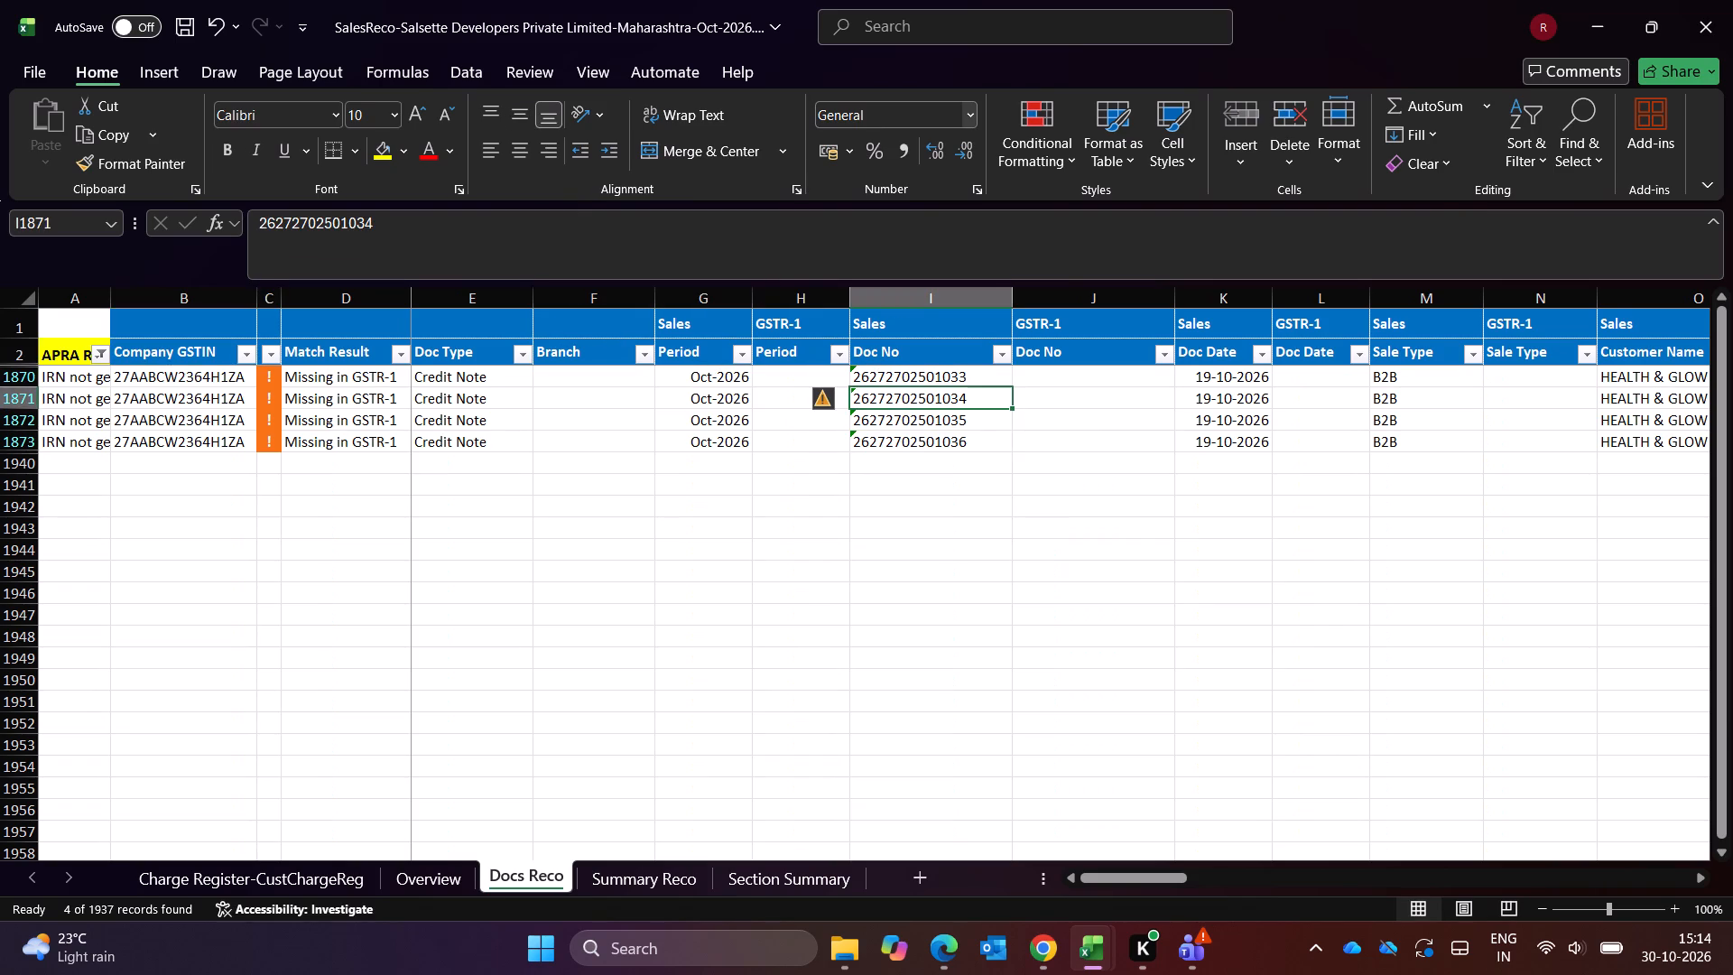
key(Right)
key(Right)
key(Up)
key(Up)
key(Right)
key(Right)
key(Right)
key(Right)
key(Right)
key(Right)
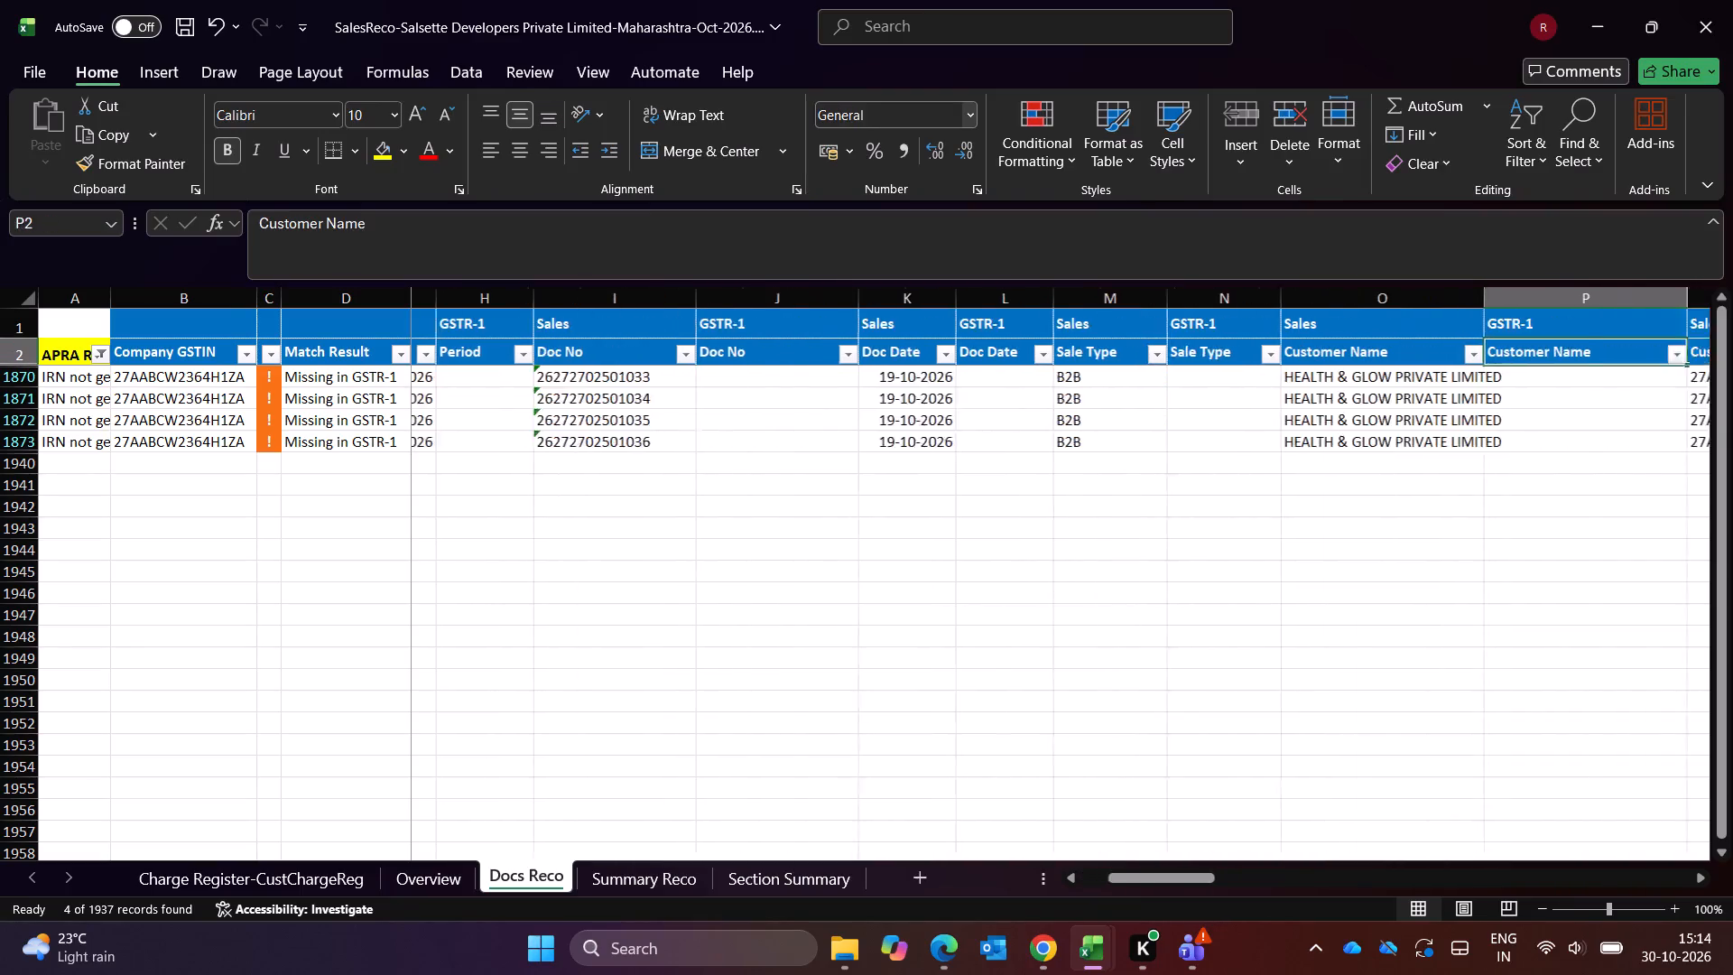
key(ctrl+Left)
key(ctrl+Left)
key(ctrl+Left)
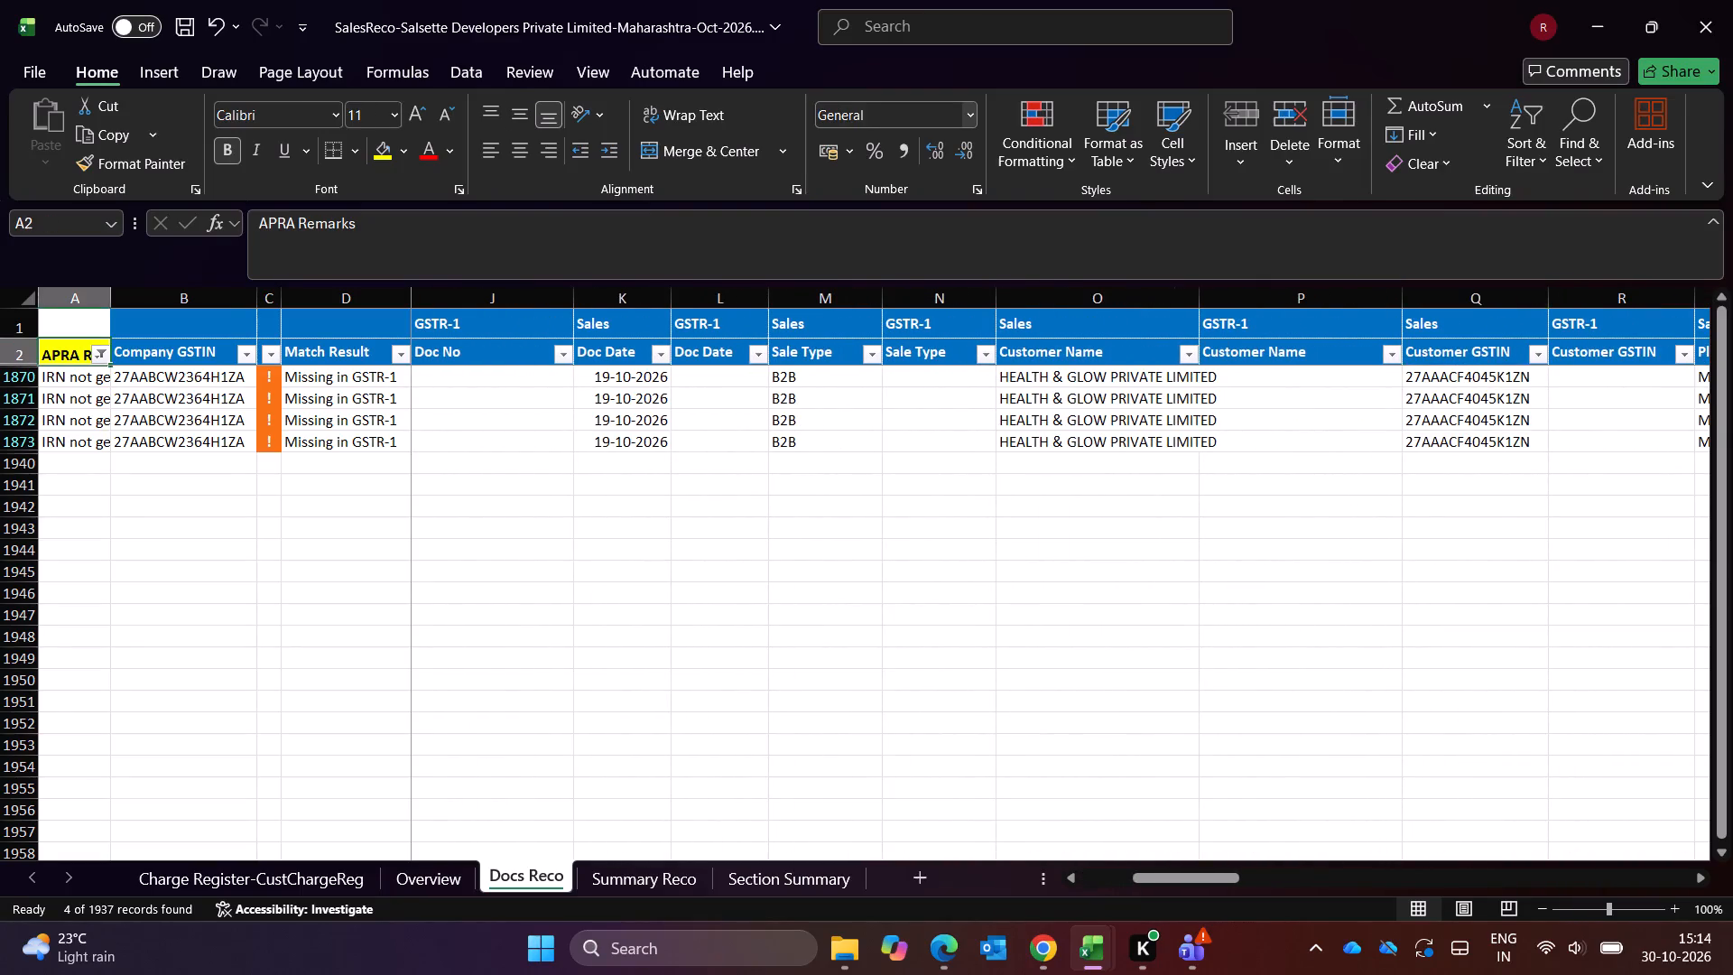
key(ctrl+Page_Up)
key(ctrl+Page_Up)
key(Left)
key(Left)
key(Left)
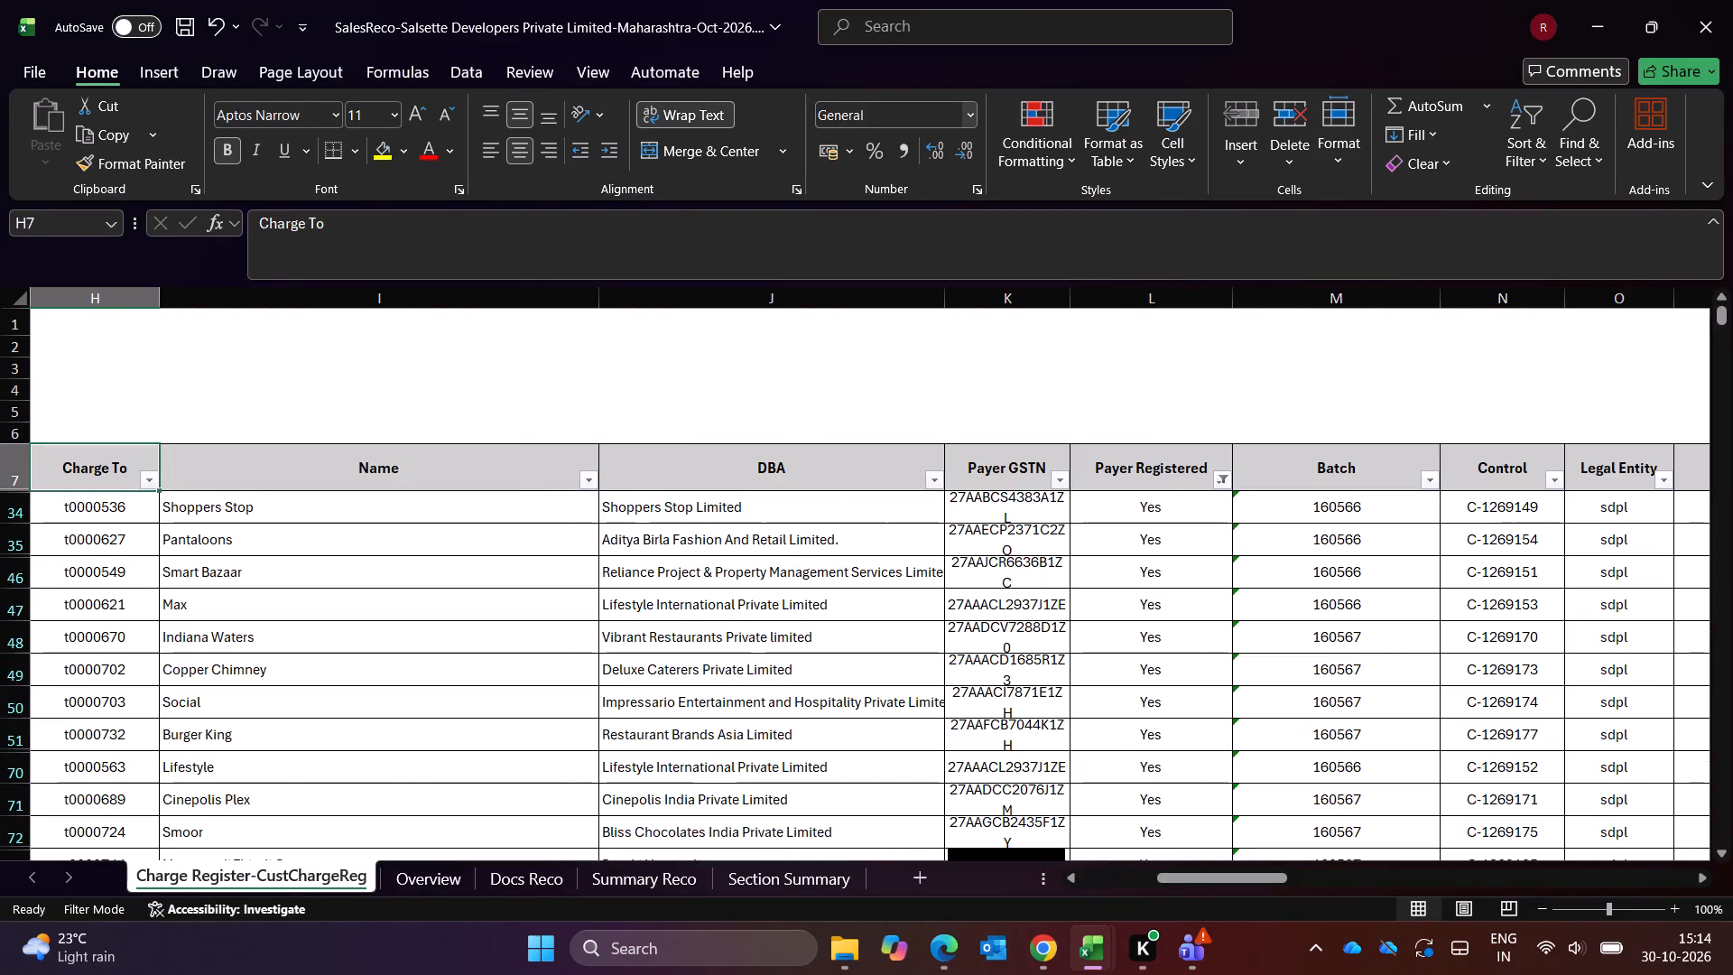
key(ctrl+Page_Down)
key(ctrl+Page_Down)
key(Right)
key(Right)
key(Right)
key(Right)
key(Right)
key(Right)
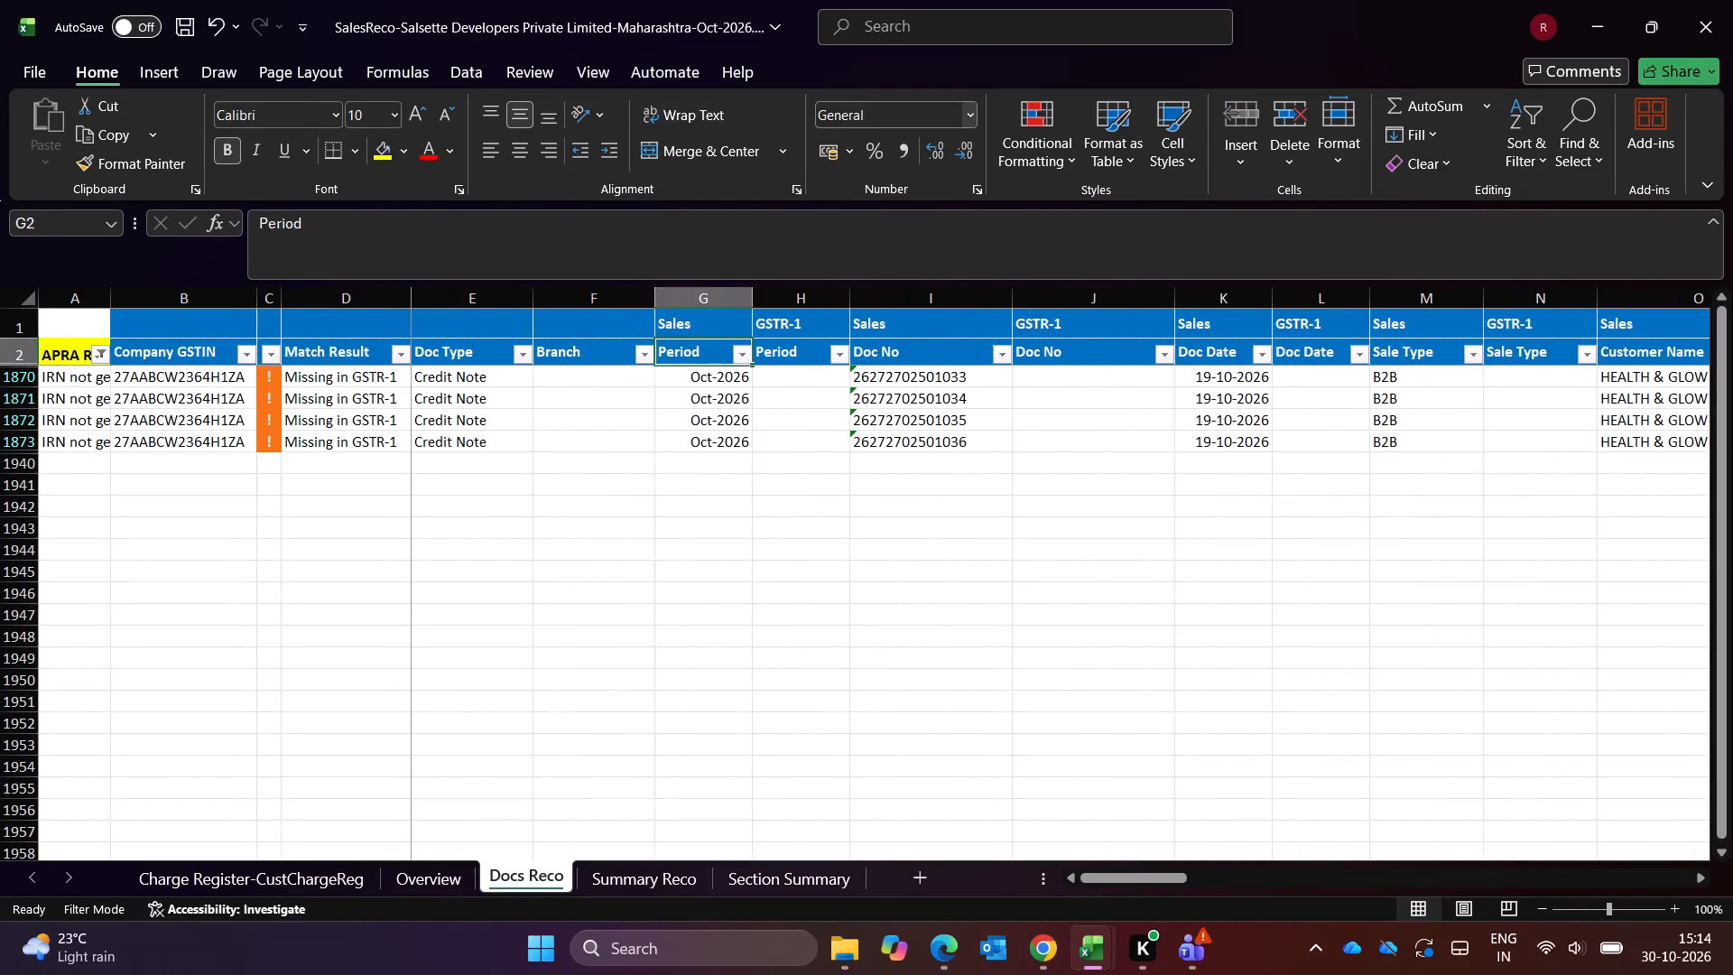
key(Right)
key(Down)
key(Right)
key(ctrl+c)
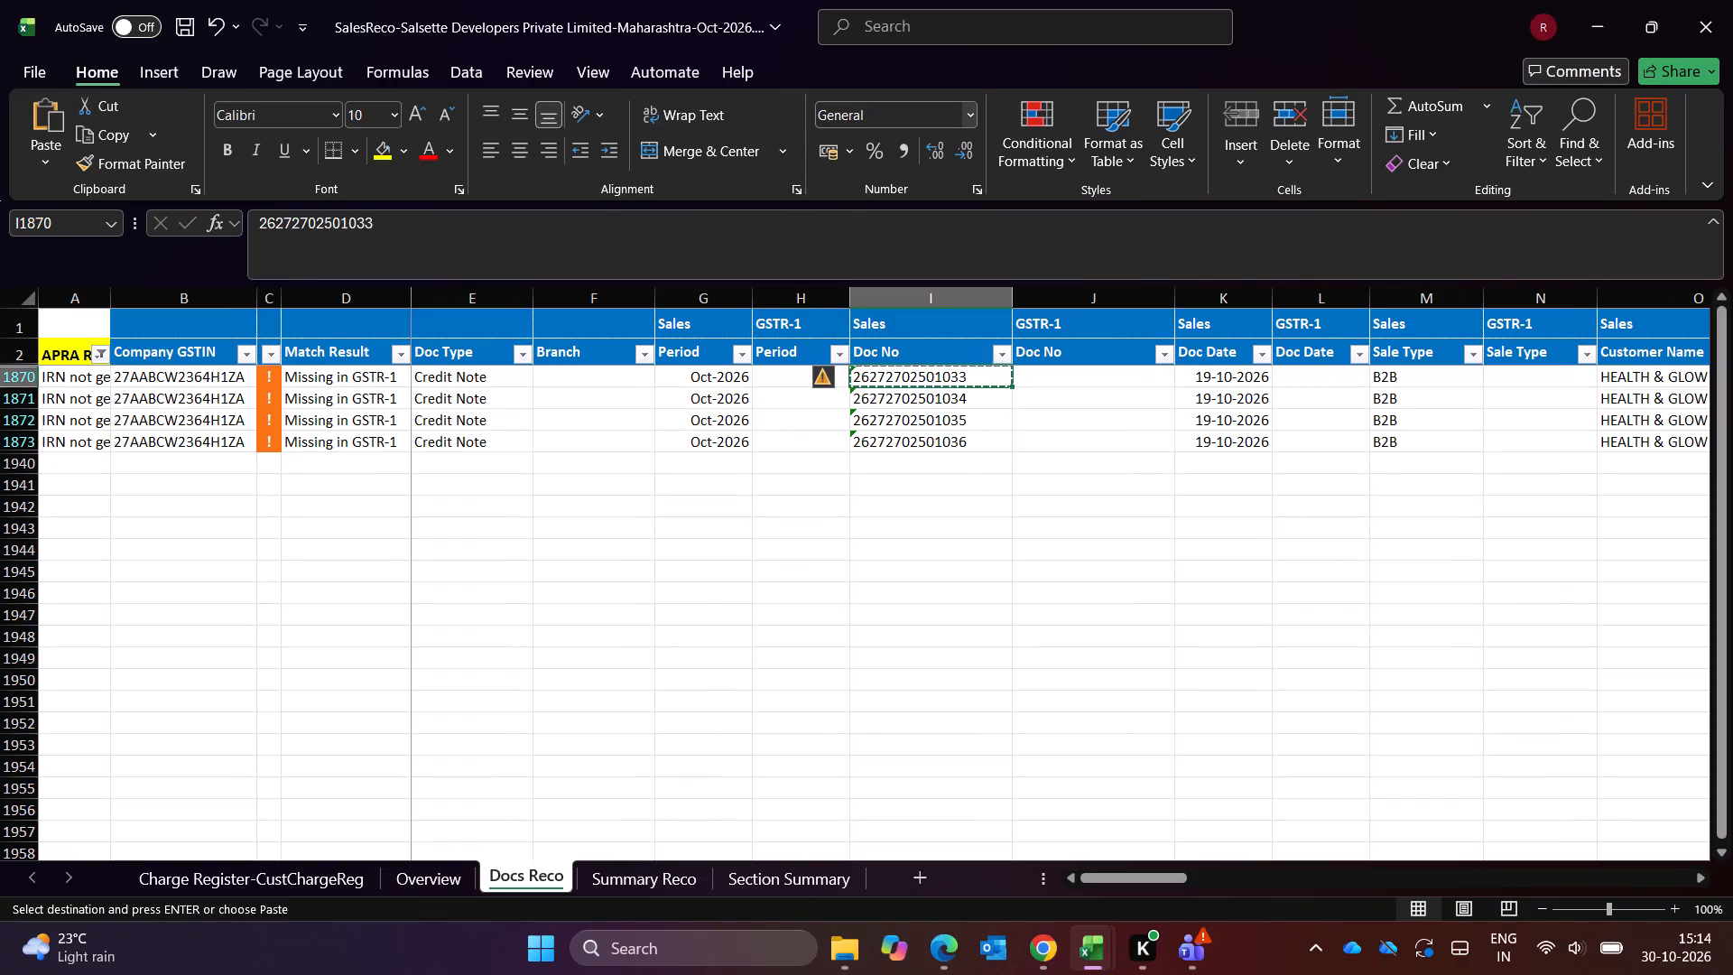
Look through the column headers of the Charge Register-CustChargeReg sheet to locate the Doc. Seq. No column.
key(ctrl+Page_Up)
key(ctrl+Page_Up)
key(Right)
key(Right)
key(Right)
key(Right)
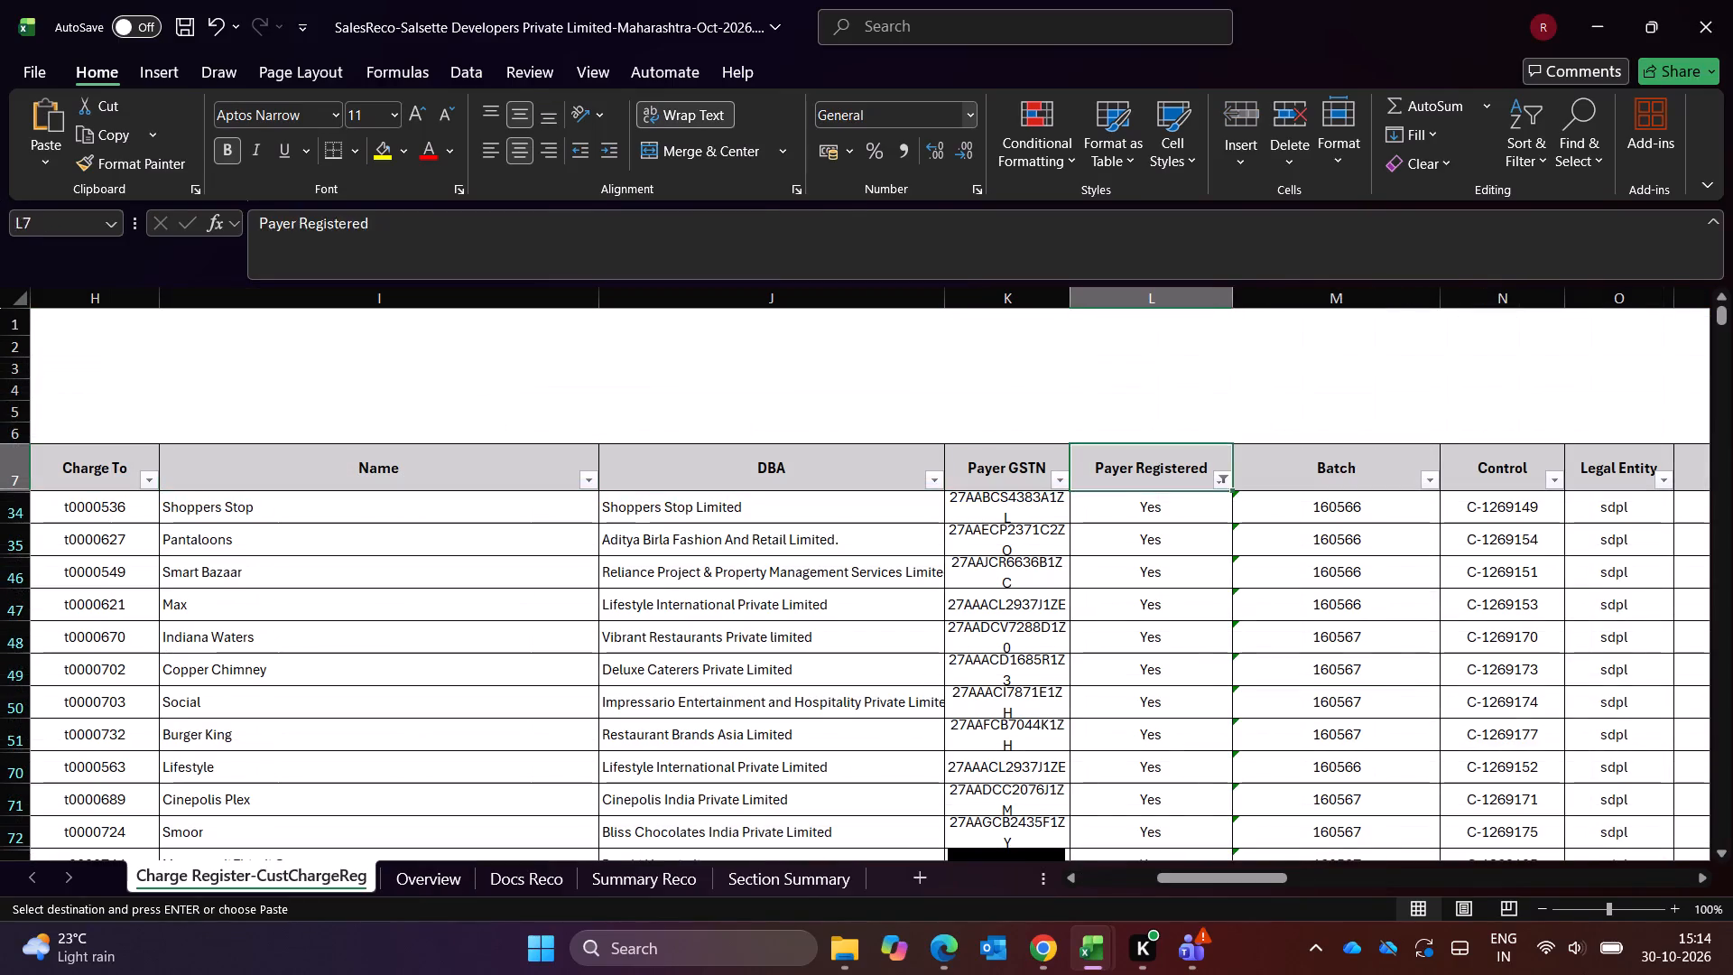
key(Right)
key(Right)
key(Right)
key(Right)
key(ctrl+Left)
key(ctrl+Left)
key(Right)
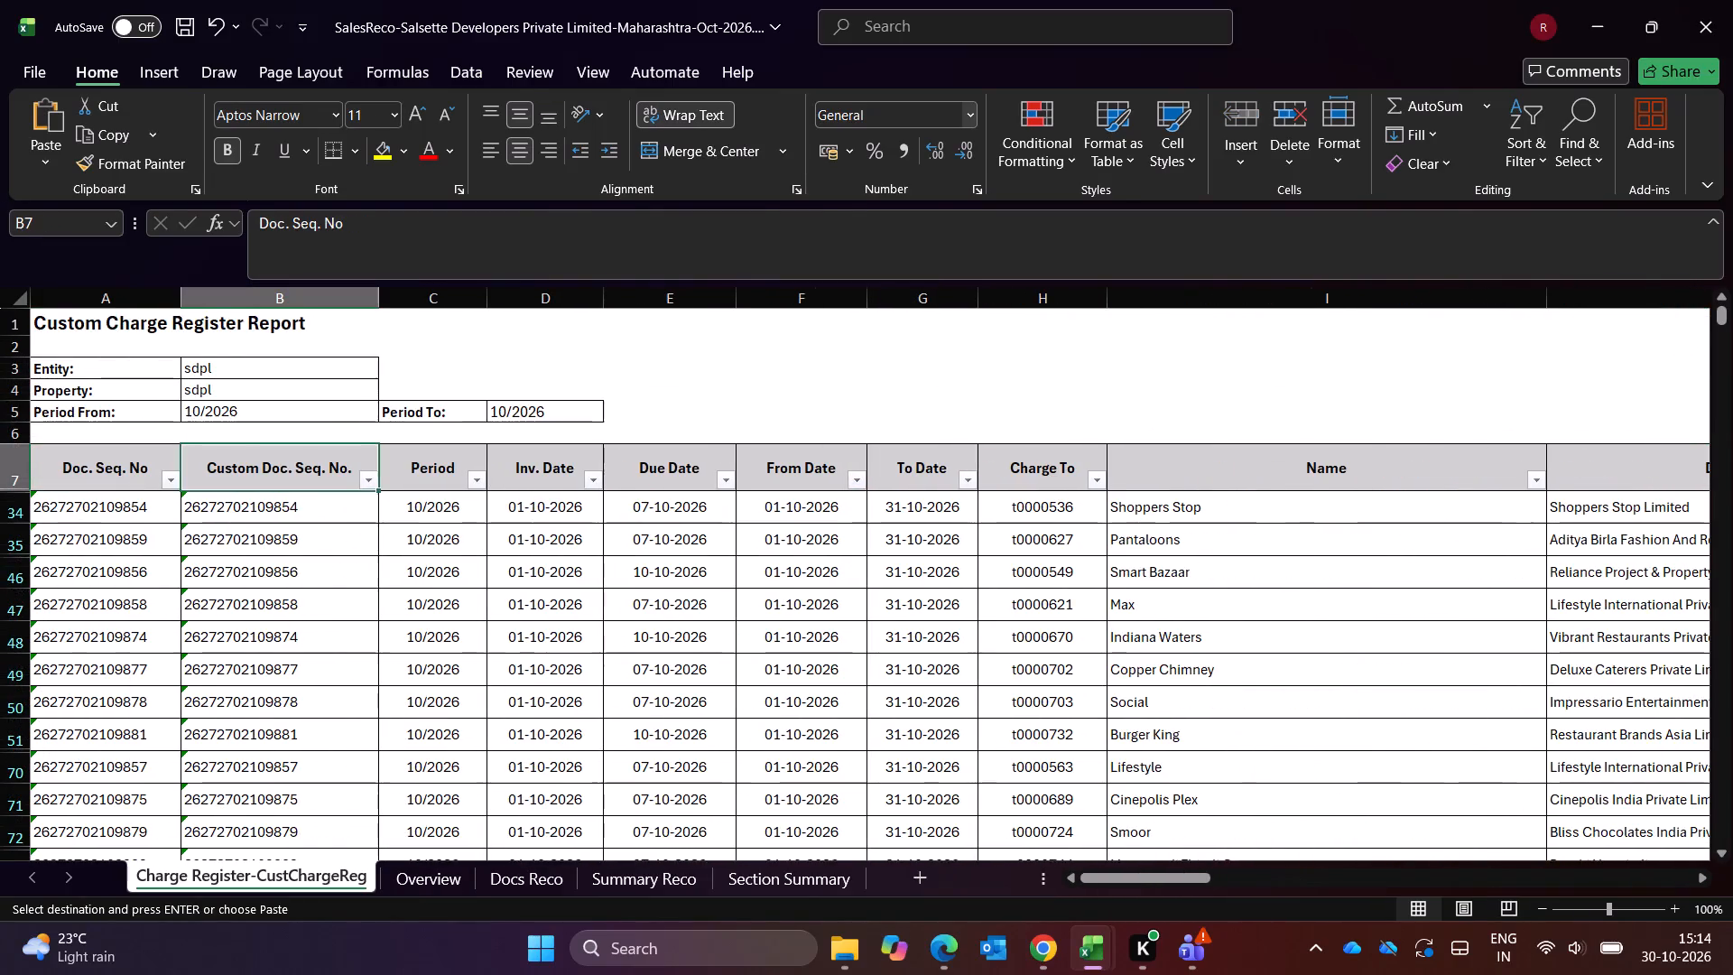
key(Left)
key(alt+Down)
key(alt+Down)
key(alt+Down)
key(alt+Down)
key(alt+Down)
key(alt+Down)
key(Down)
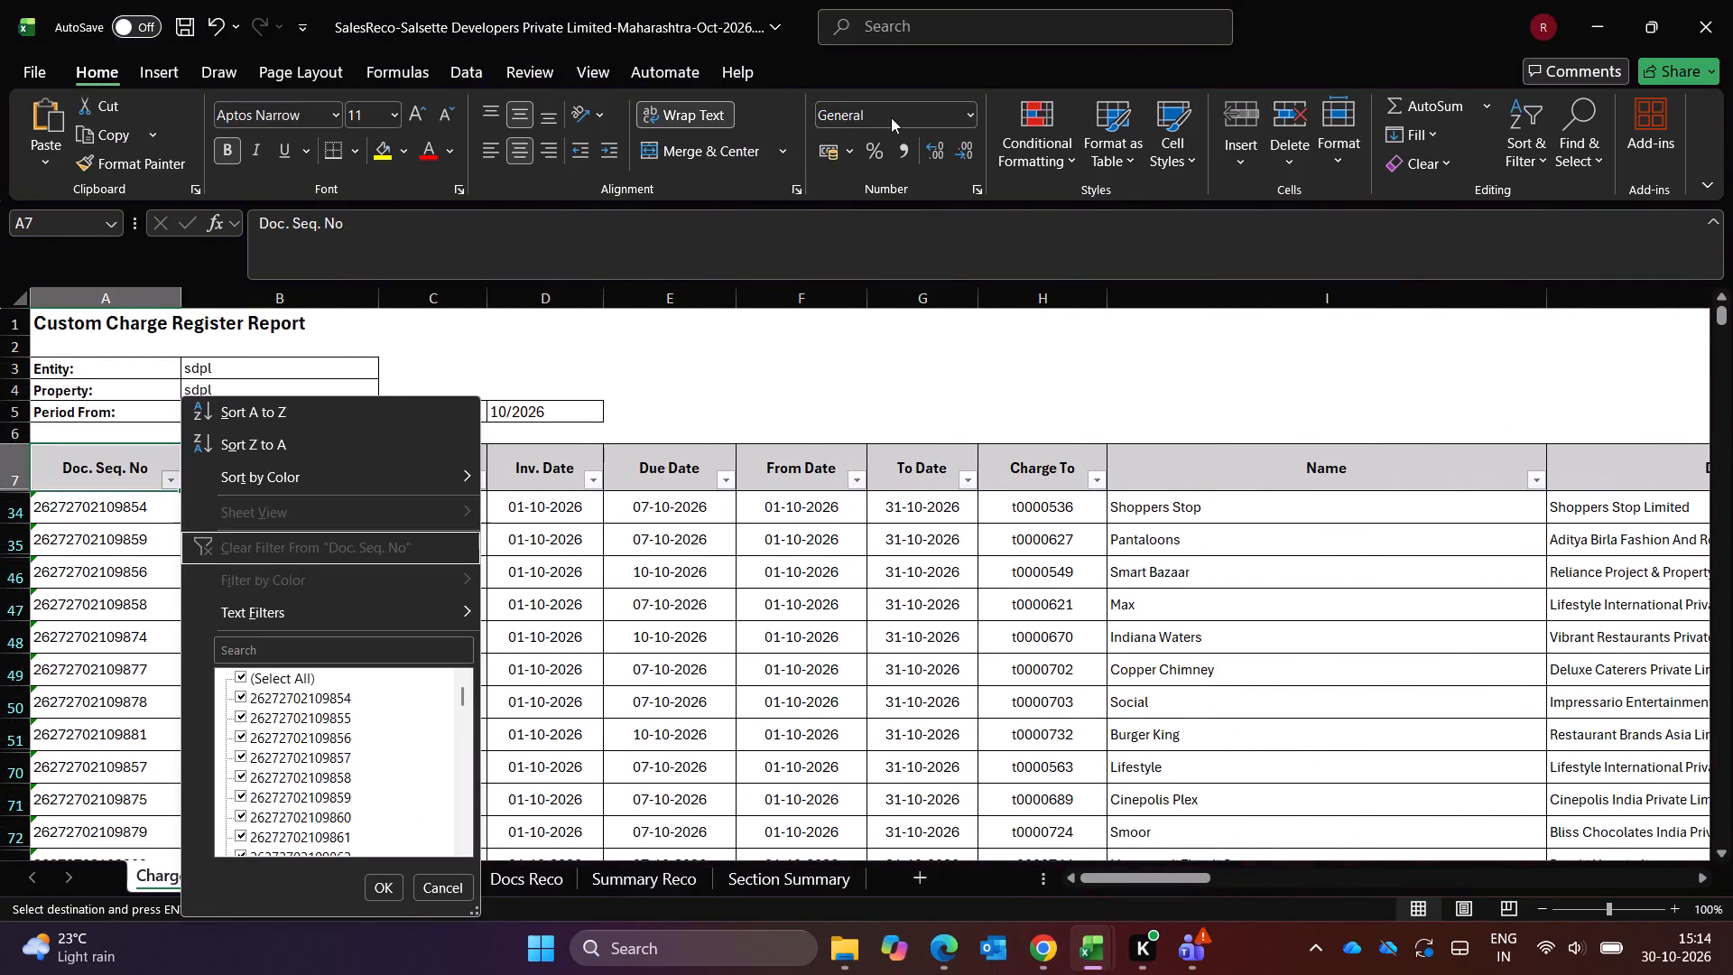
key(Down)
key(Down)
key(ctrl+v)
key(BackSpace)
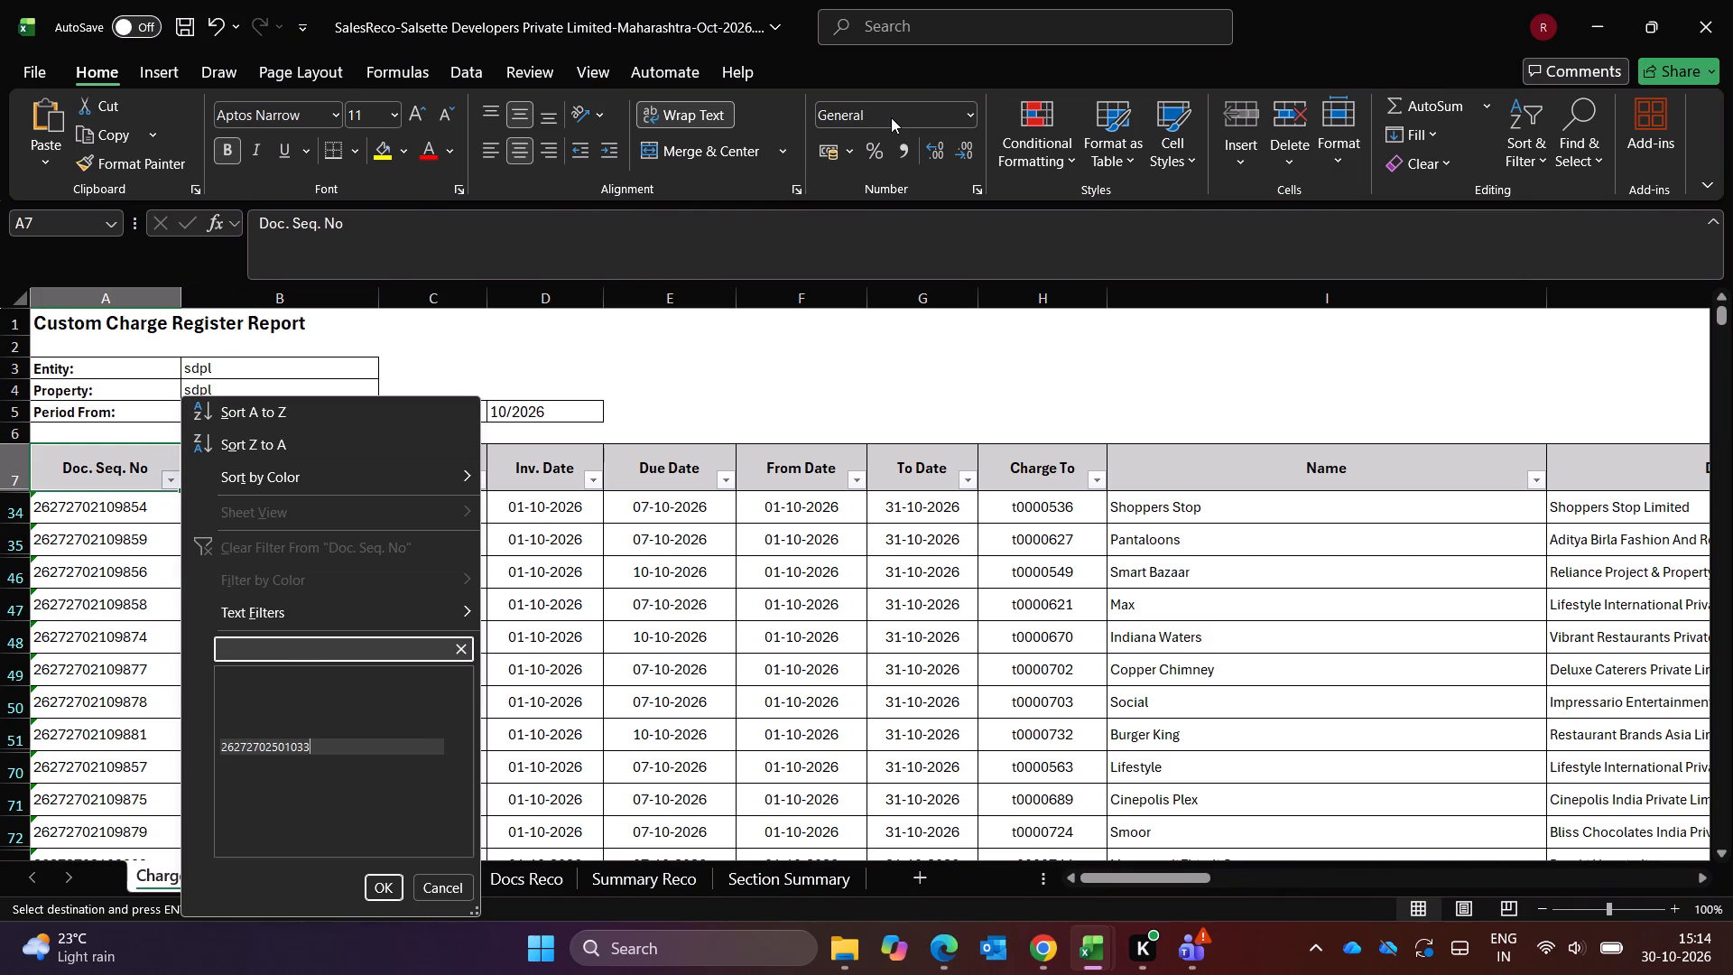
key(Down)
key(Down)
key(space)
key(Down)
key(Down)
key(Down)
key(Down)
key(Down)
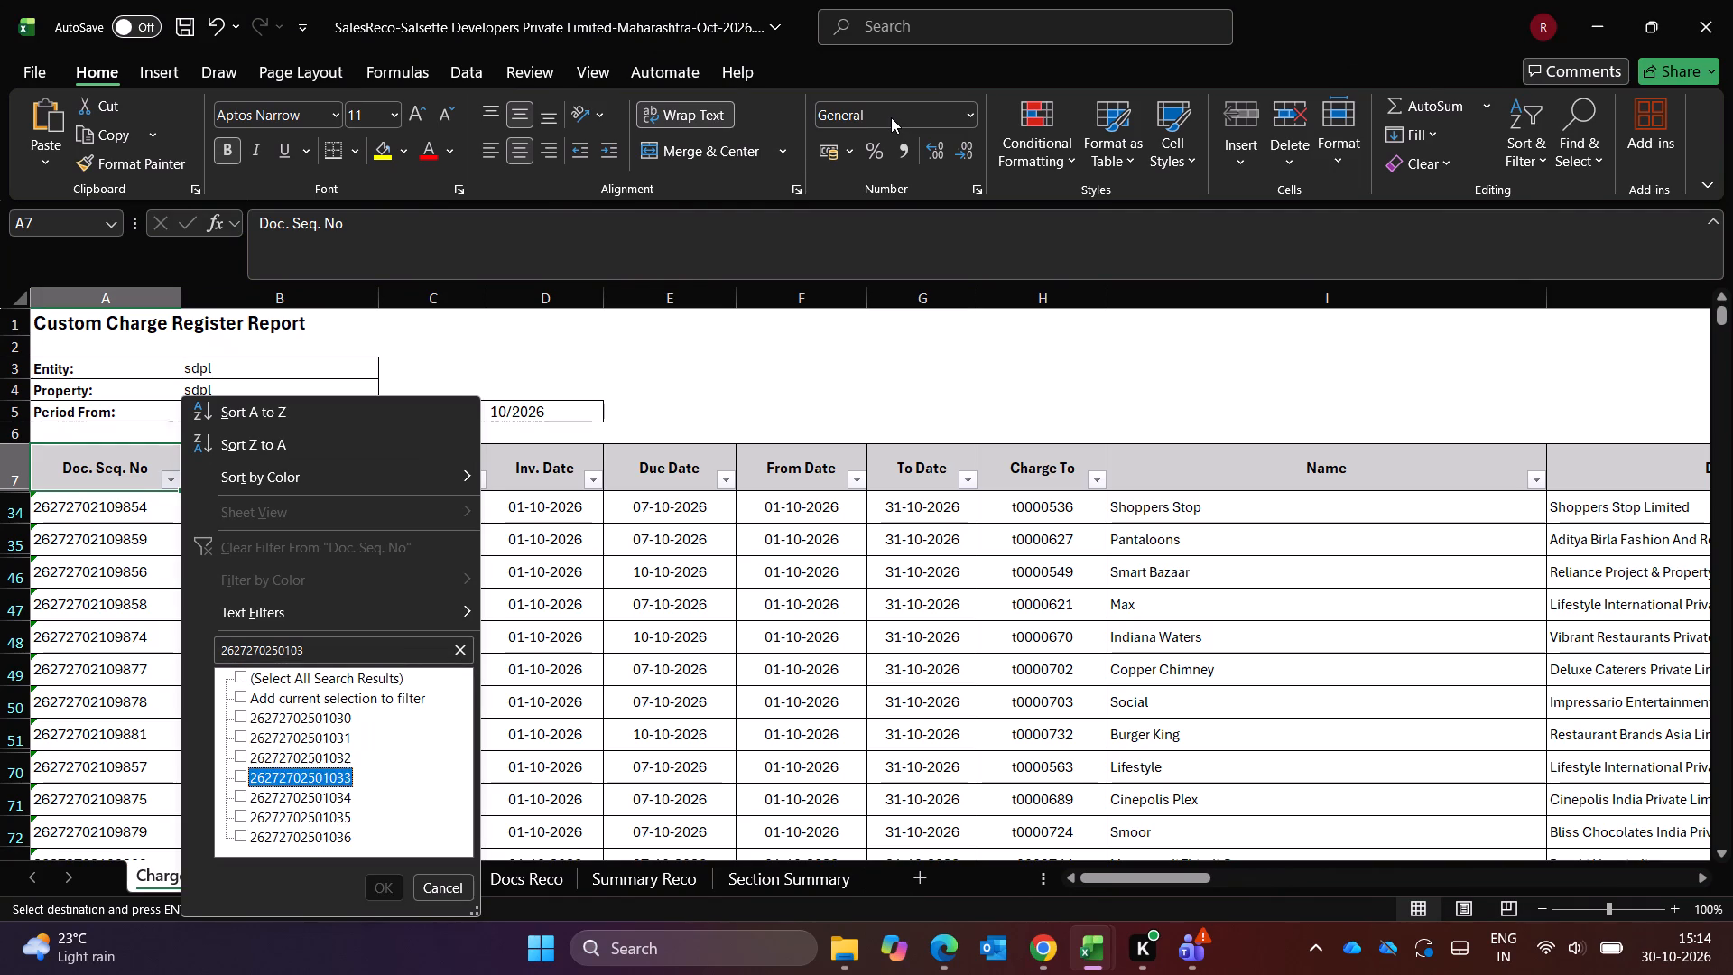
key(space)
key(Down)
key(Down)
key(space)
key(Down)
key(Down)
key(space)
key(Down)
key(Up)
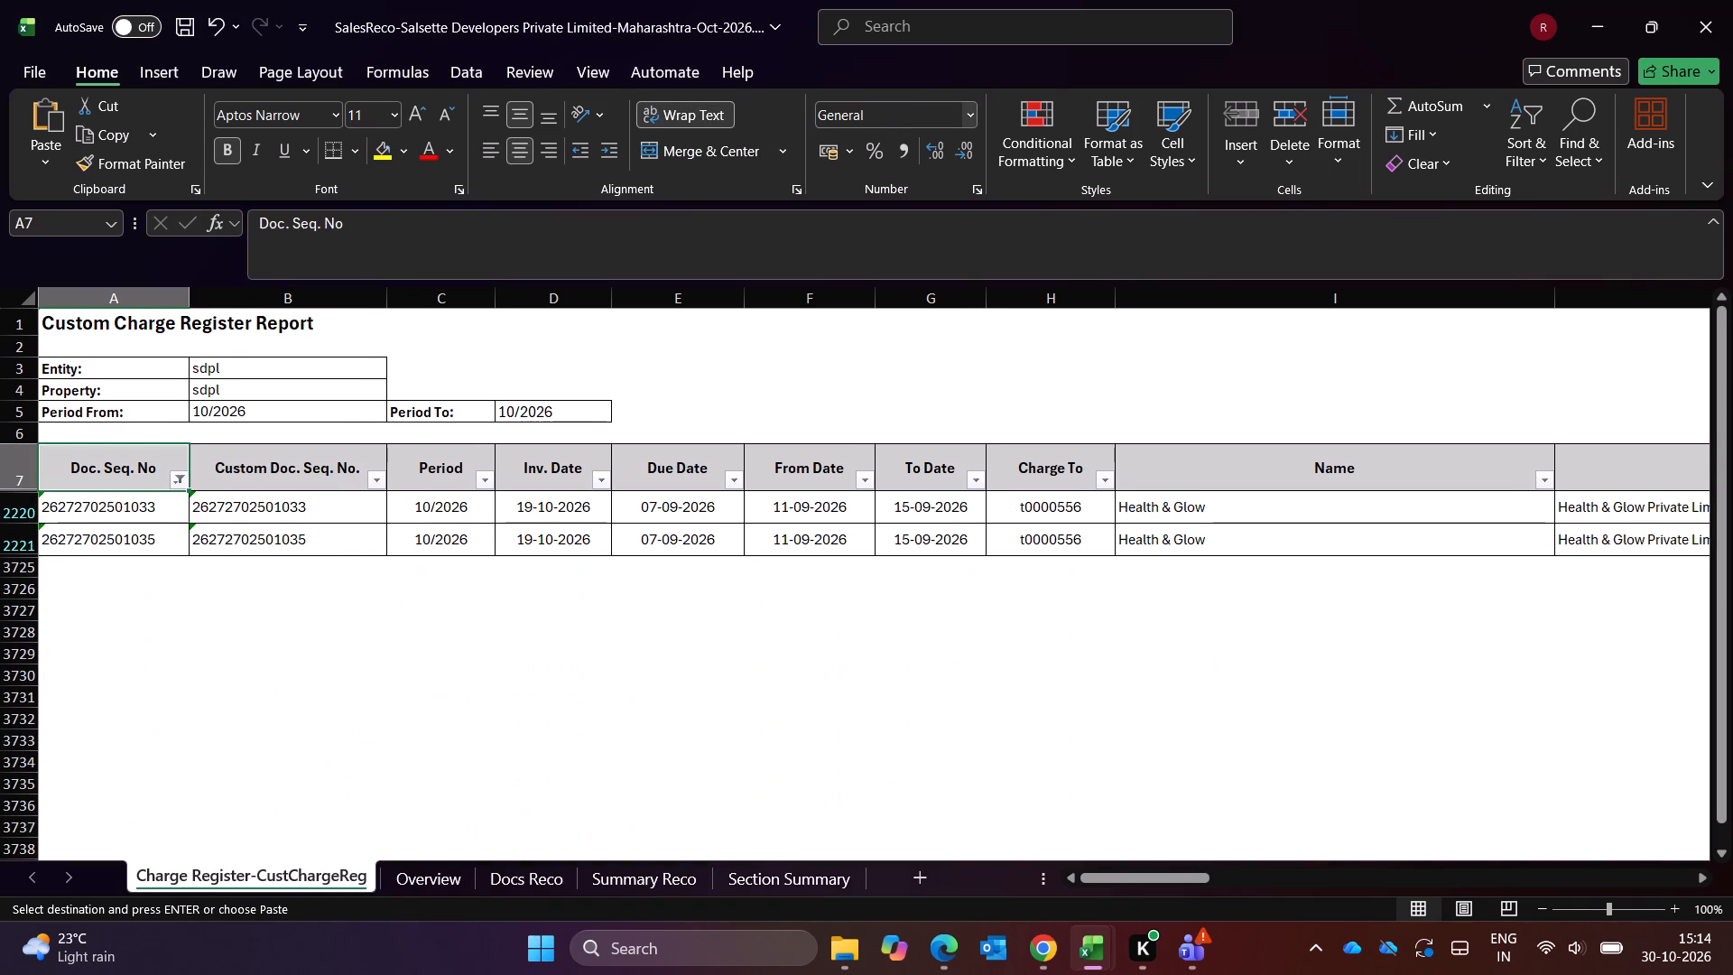
key(alt+Down)
key(alt+Down)
key(alt+Down)
key(alt+Down)
key(alt+Down)
key(alt+Down)
key(alt+Down)
key(alt+Down)
key(Down)
key(ctrl+v)
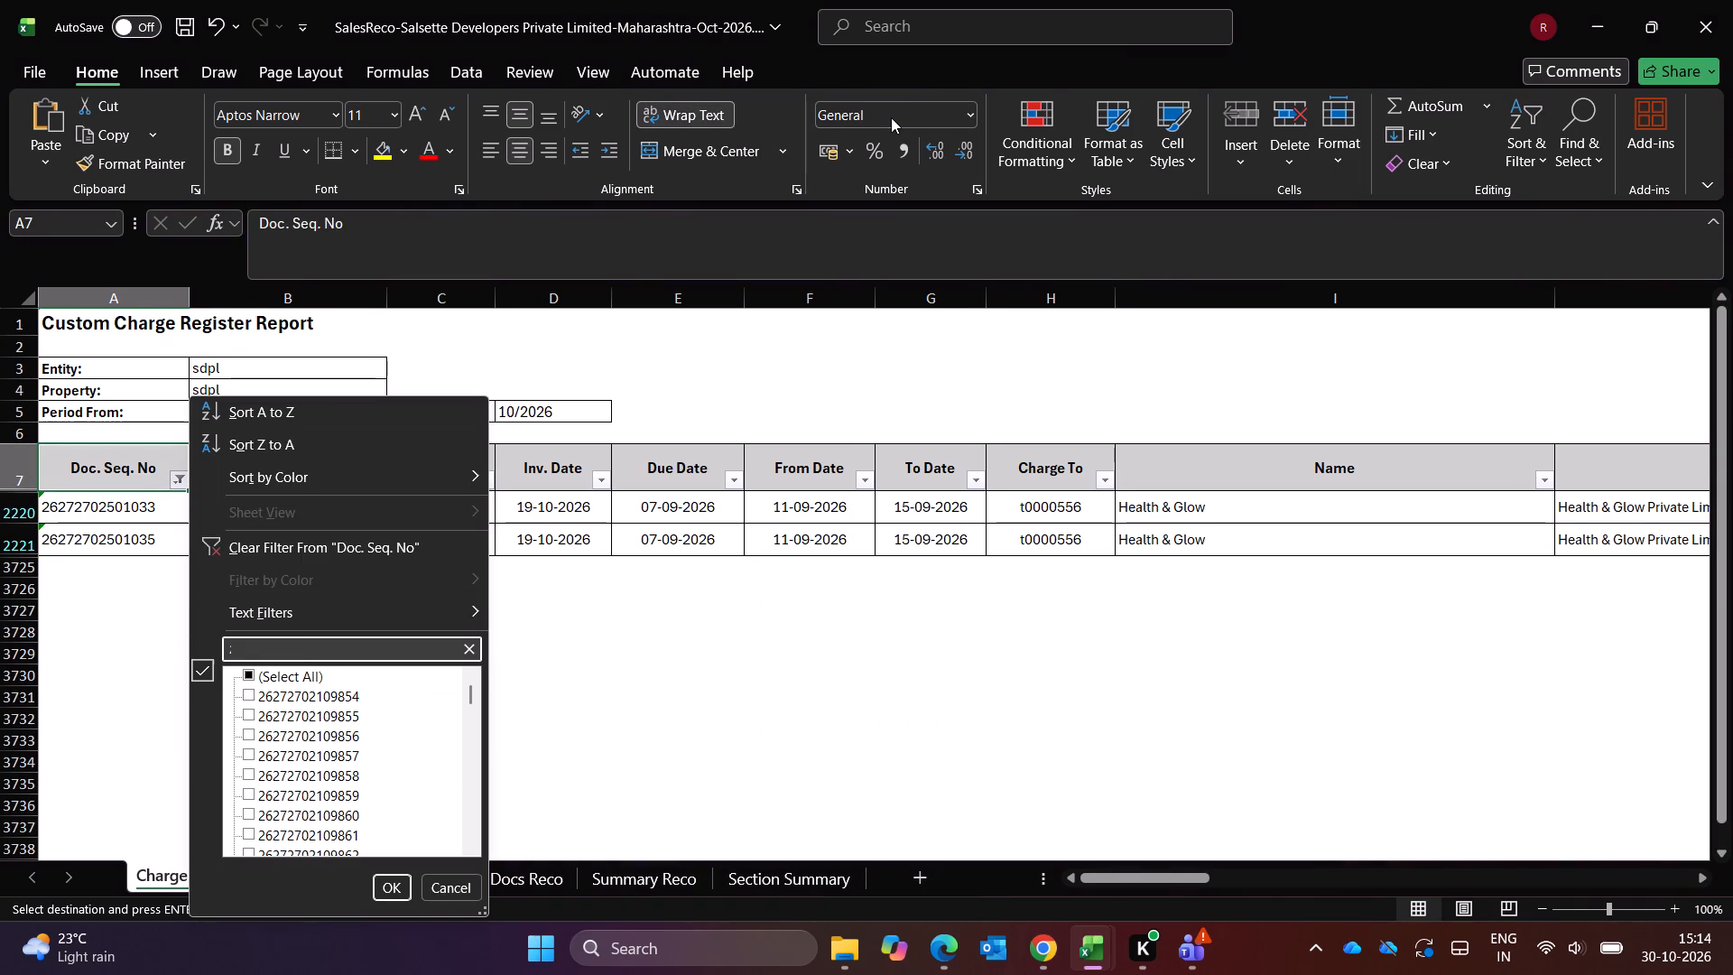
key(BackSpace)
key(Down)
key(Down)
key(Down)
key(Down)
key(Up)
key(Up)
key(space)
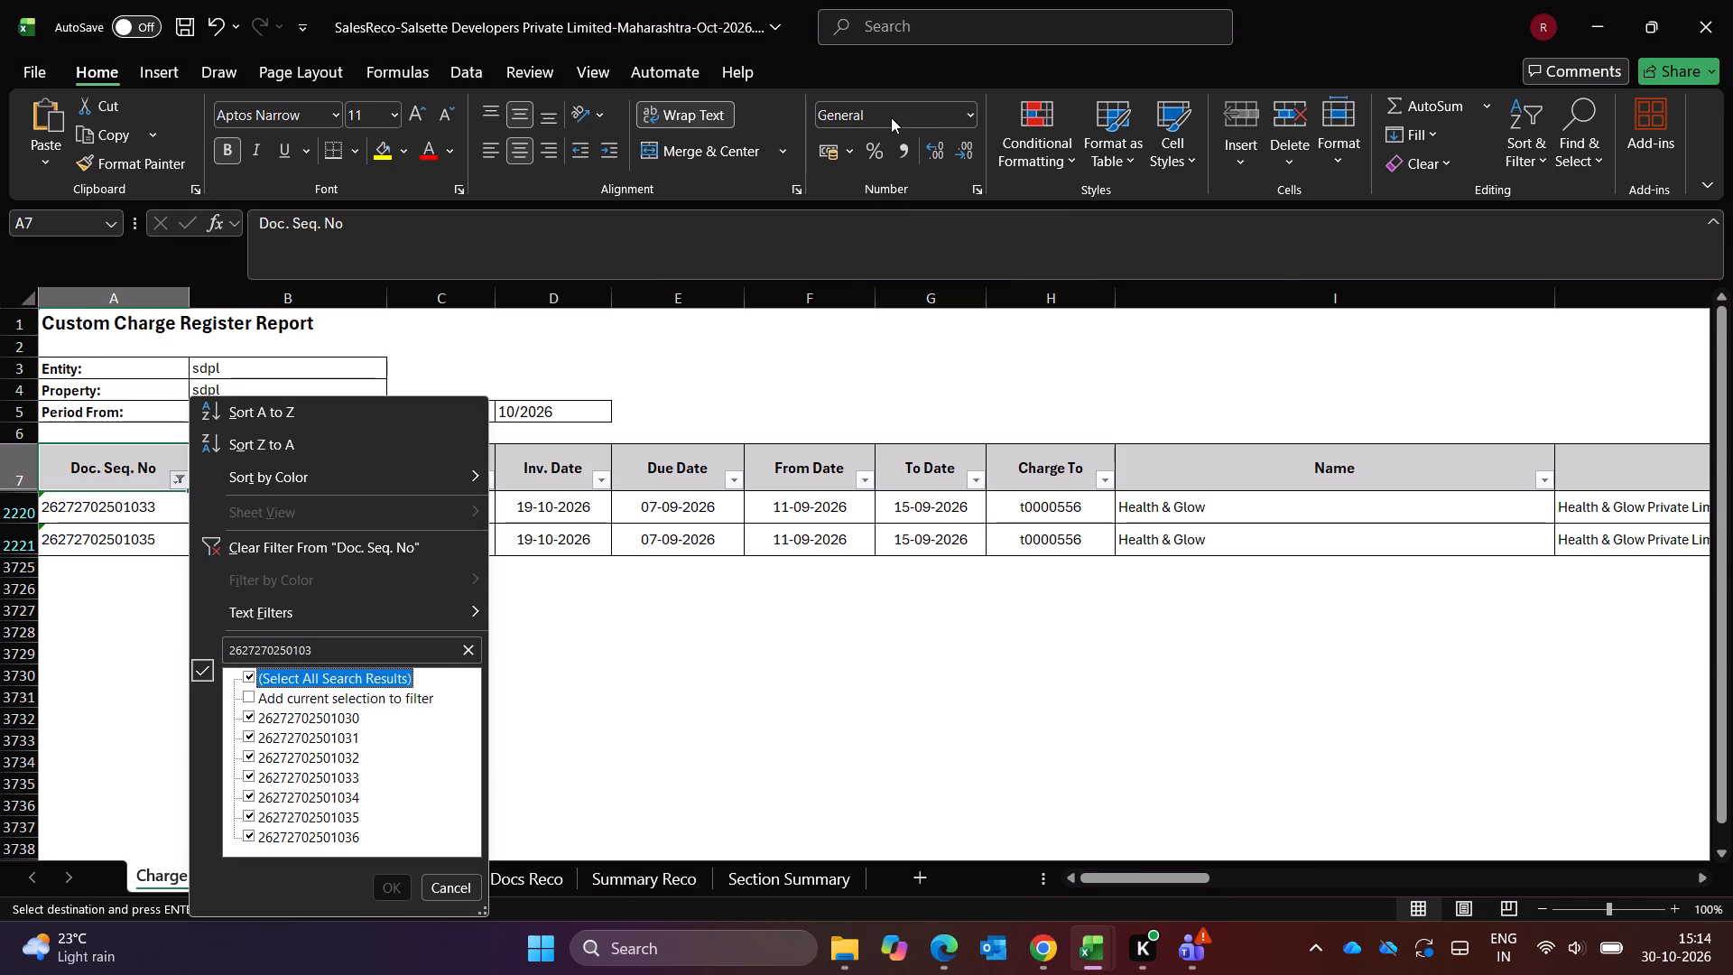
key(Down)
key(Down)
key(Down)
key(Down)
key(Down)
key(space)
key(Down)
key(space)
key(Down)
key(space)
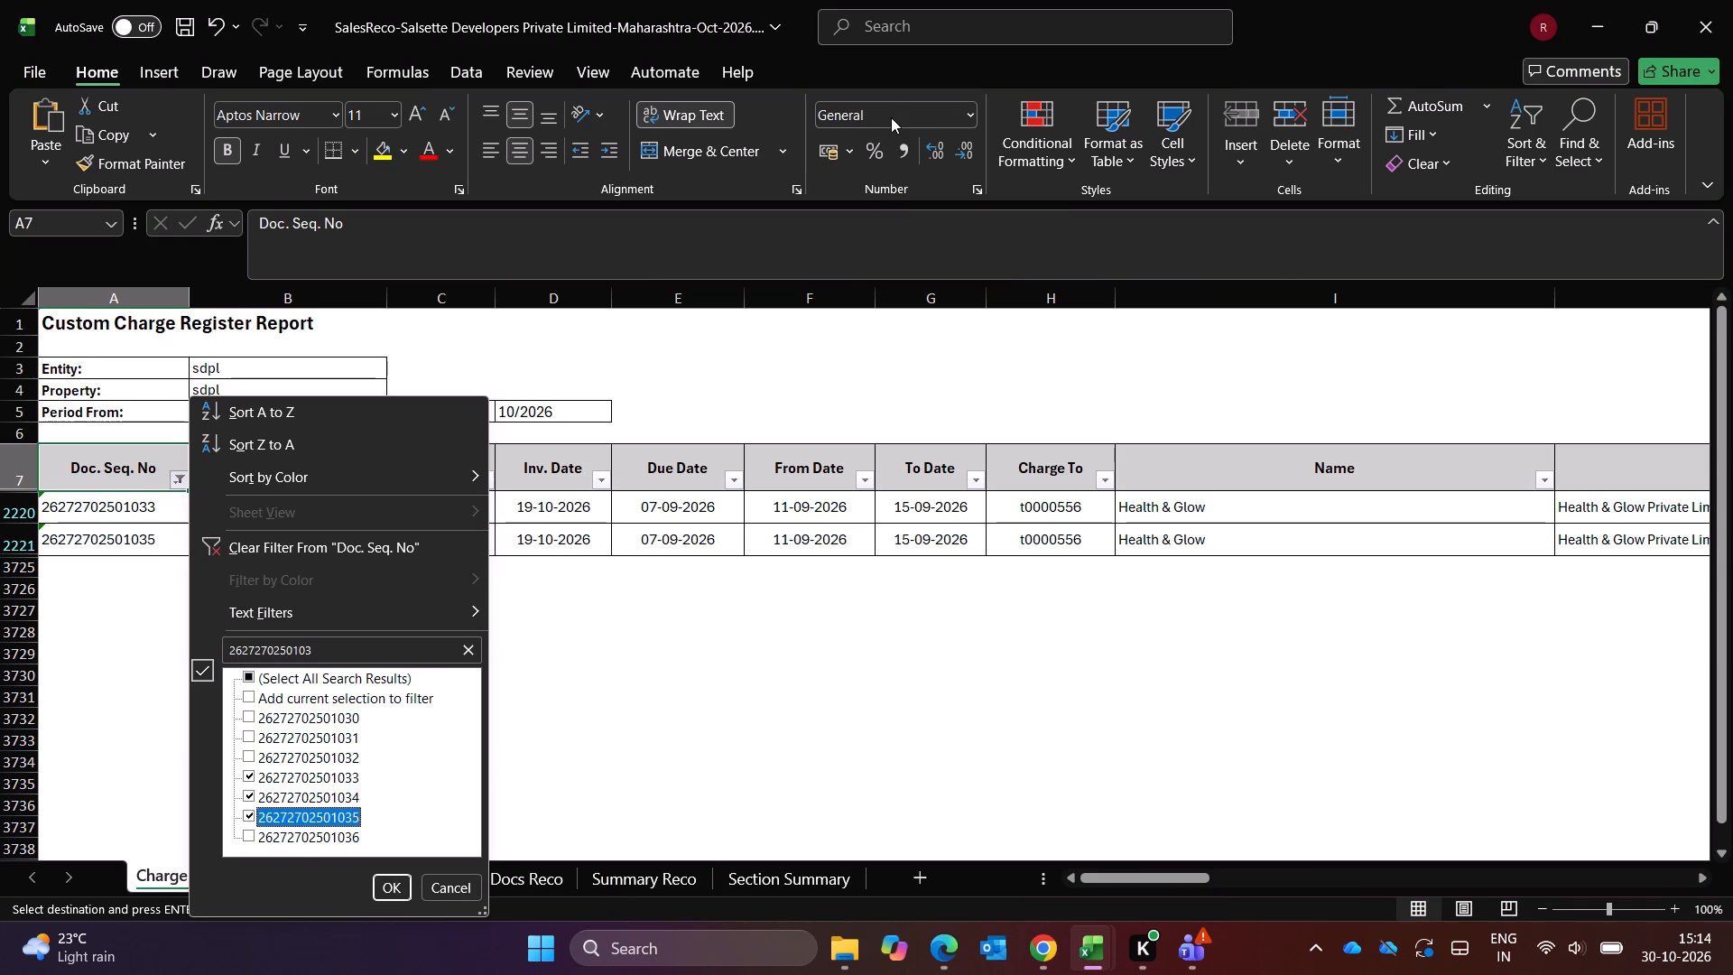
key(Down)
key(space)
key(Return)
Examine the filtered credit notes' Original Document, Document Type, account and customer columns at the far end of the charge register.
key(Right)
key(Right)
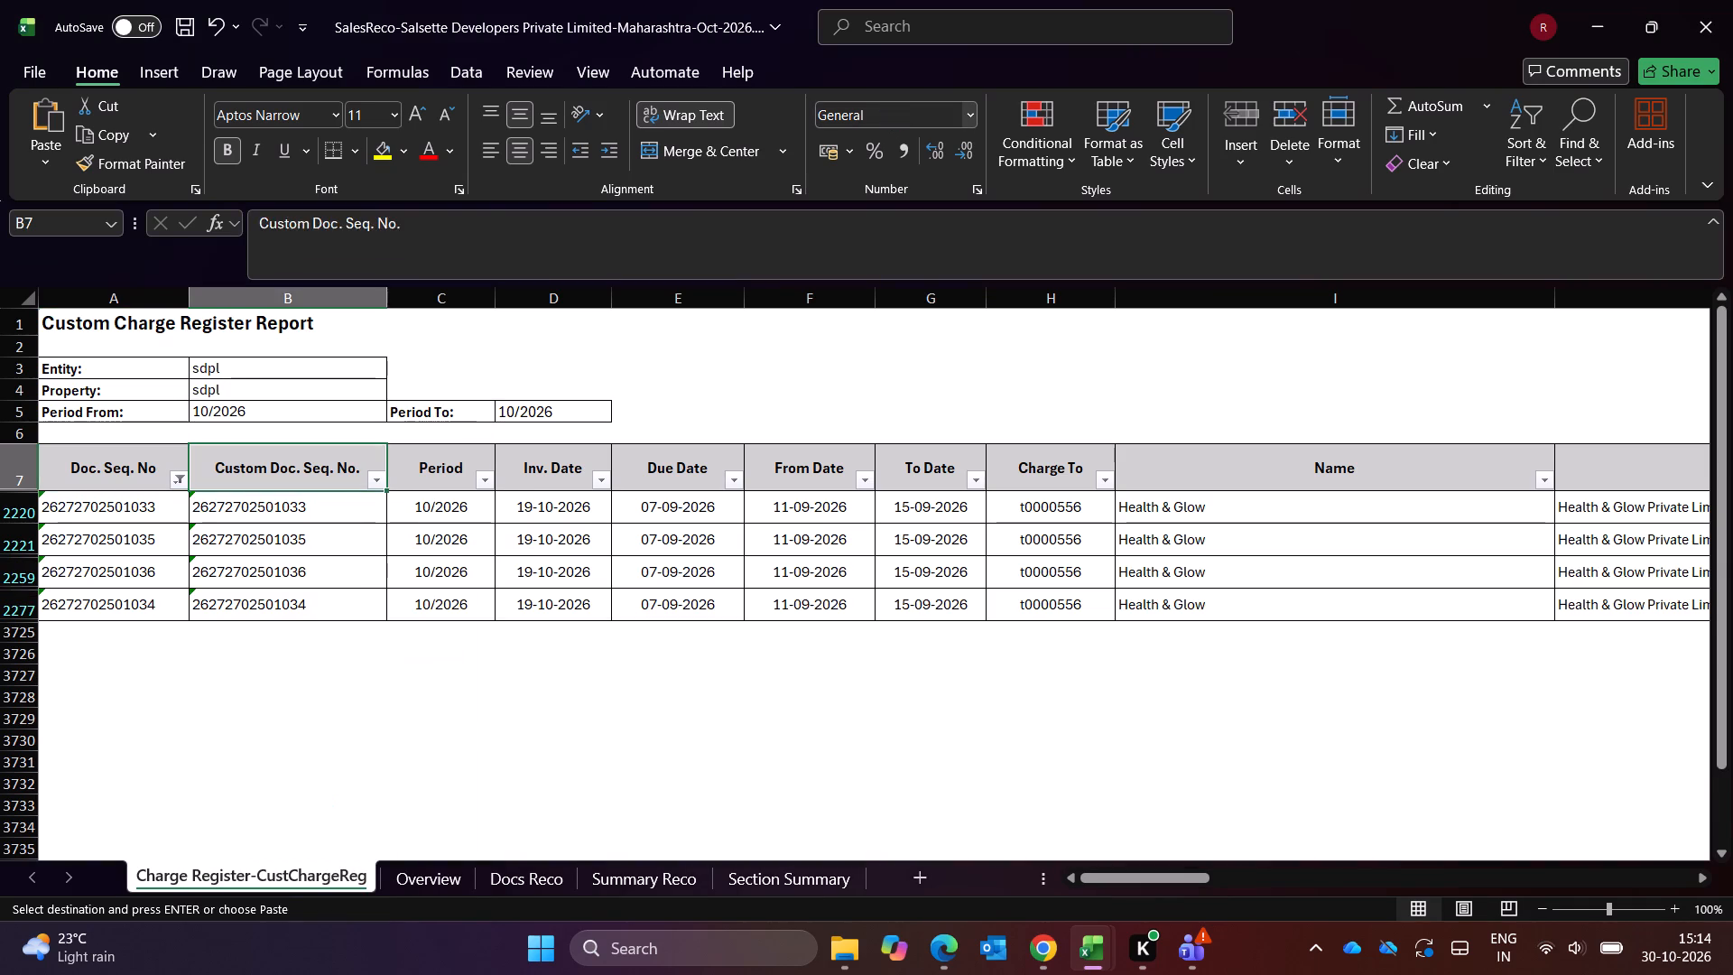
key(Right)
key(Right)
key(ctrl+Right)
key(Left)
key(Right)
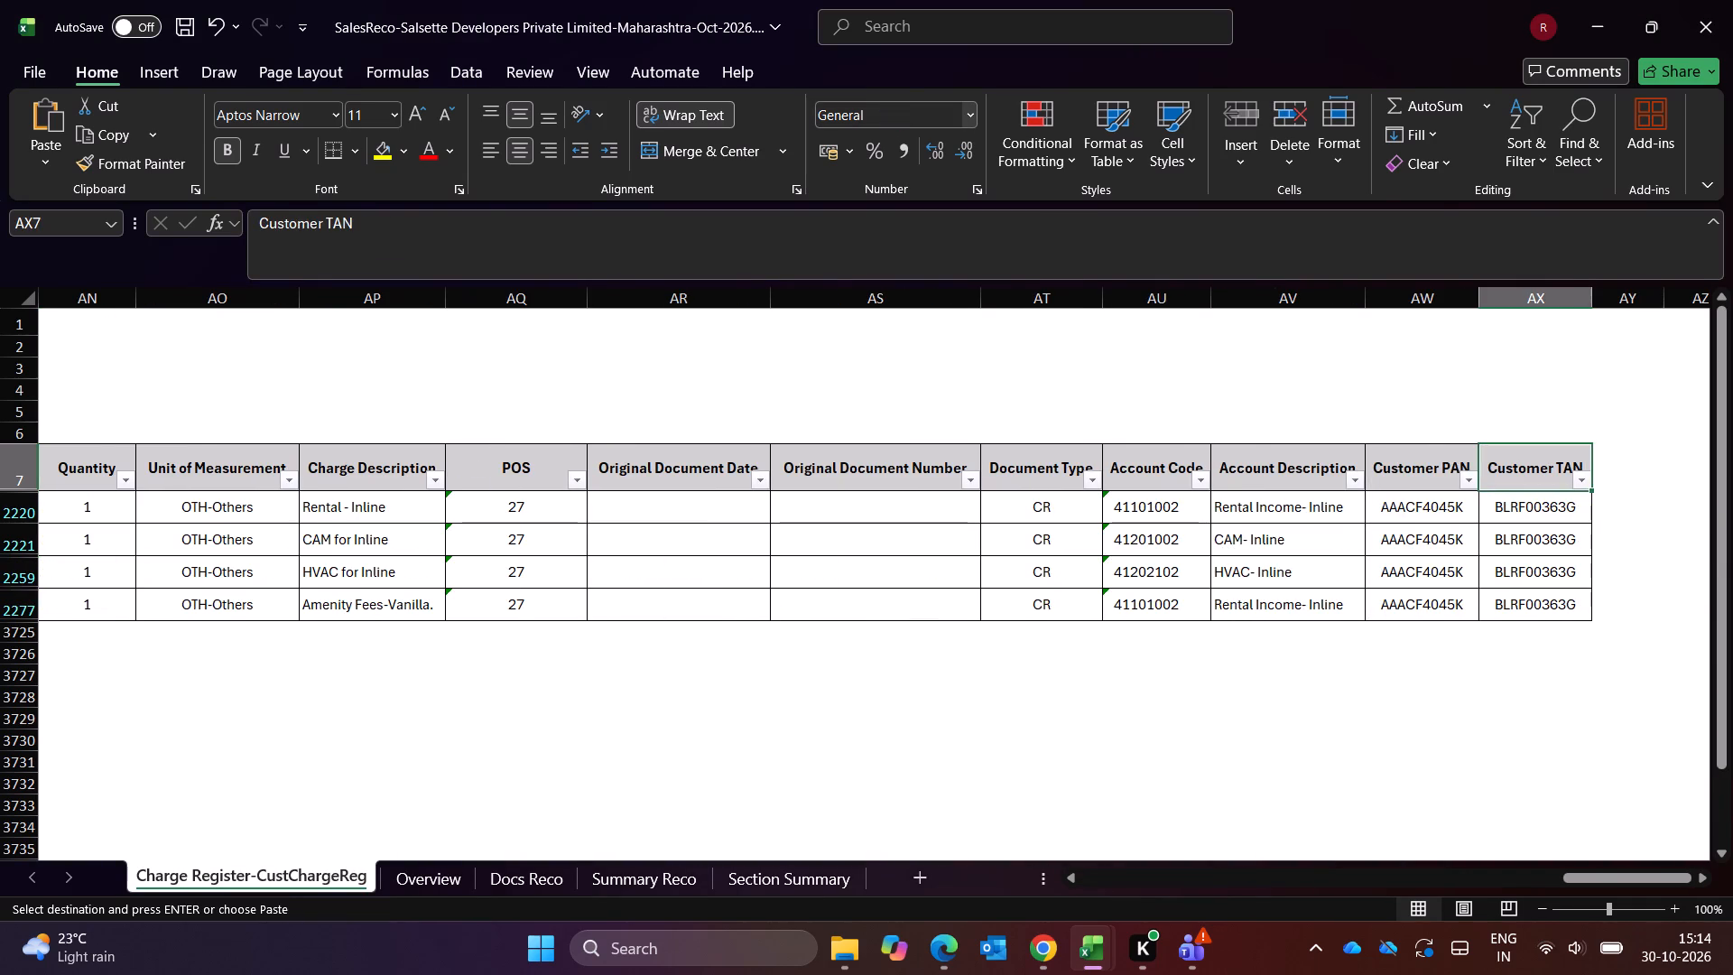
key(Left)
key(Left)
key(Left)
key(Left)
key(Left)
key(Left)
key(Left)
key(Right)
key(Right)
key(Right)
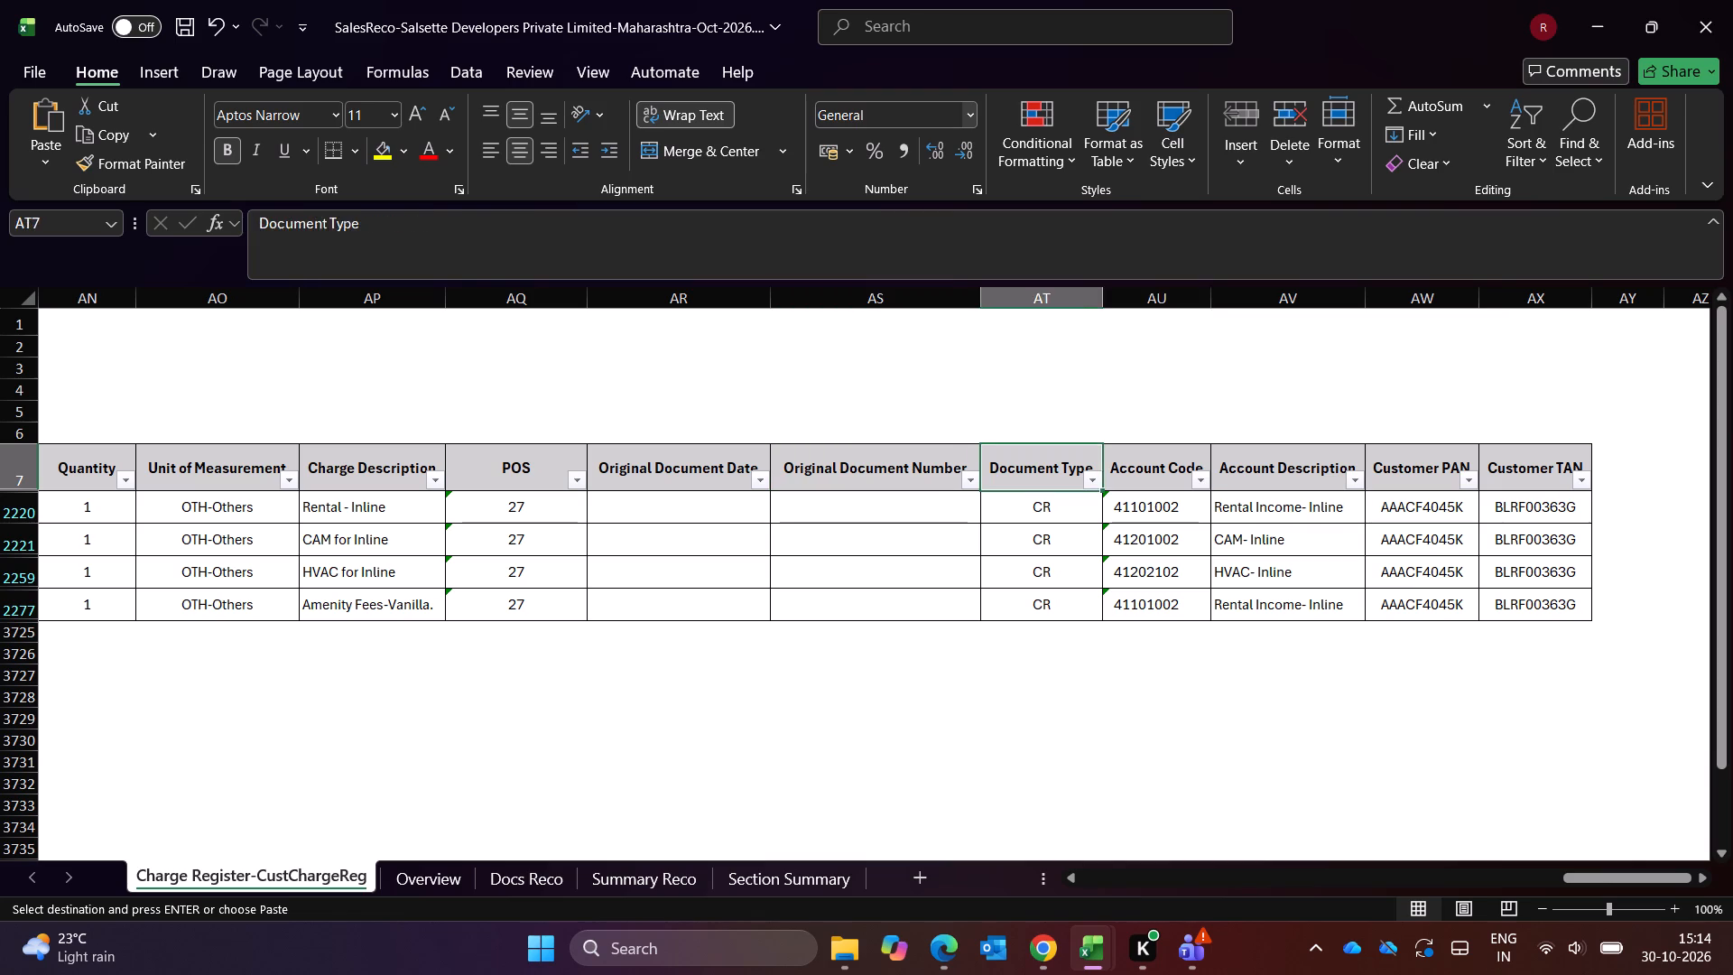
key(Right)
key(Right)
key(Right)
key(Right)
key(Right)
Review the filtered credit notes' document dates, customer name, Payer GSTN, registration, batch, control and legal entity columns.
key(ctrl+Left)
key(ctrl+Left)
key(Right)
key(Right)
key(Right)
key(Right)
key(Right)
key(Right)
key(Right)
key(Right)
key(Right)
key(Right)
key(Right)
key(Right)
key(Right)
key(Right)
key(Right)
key(Right)
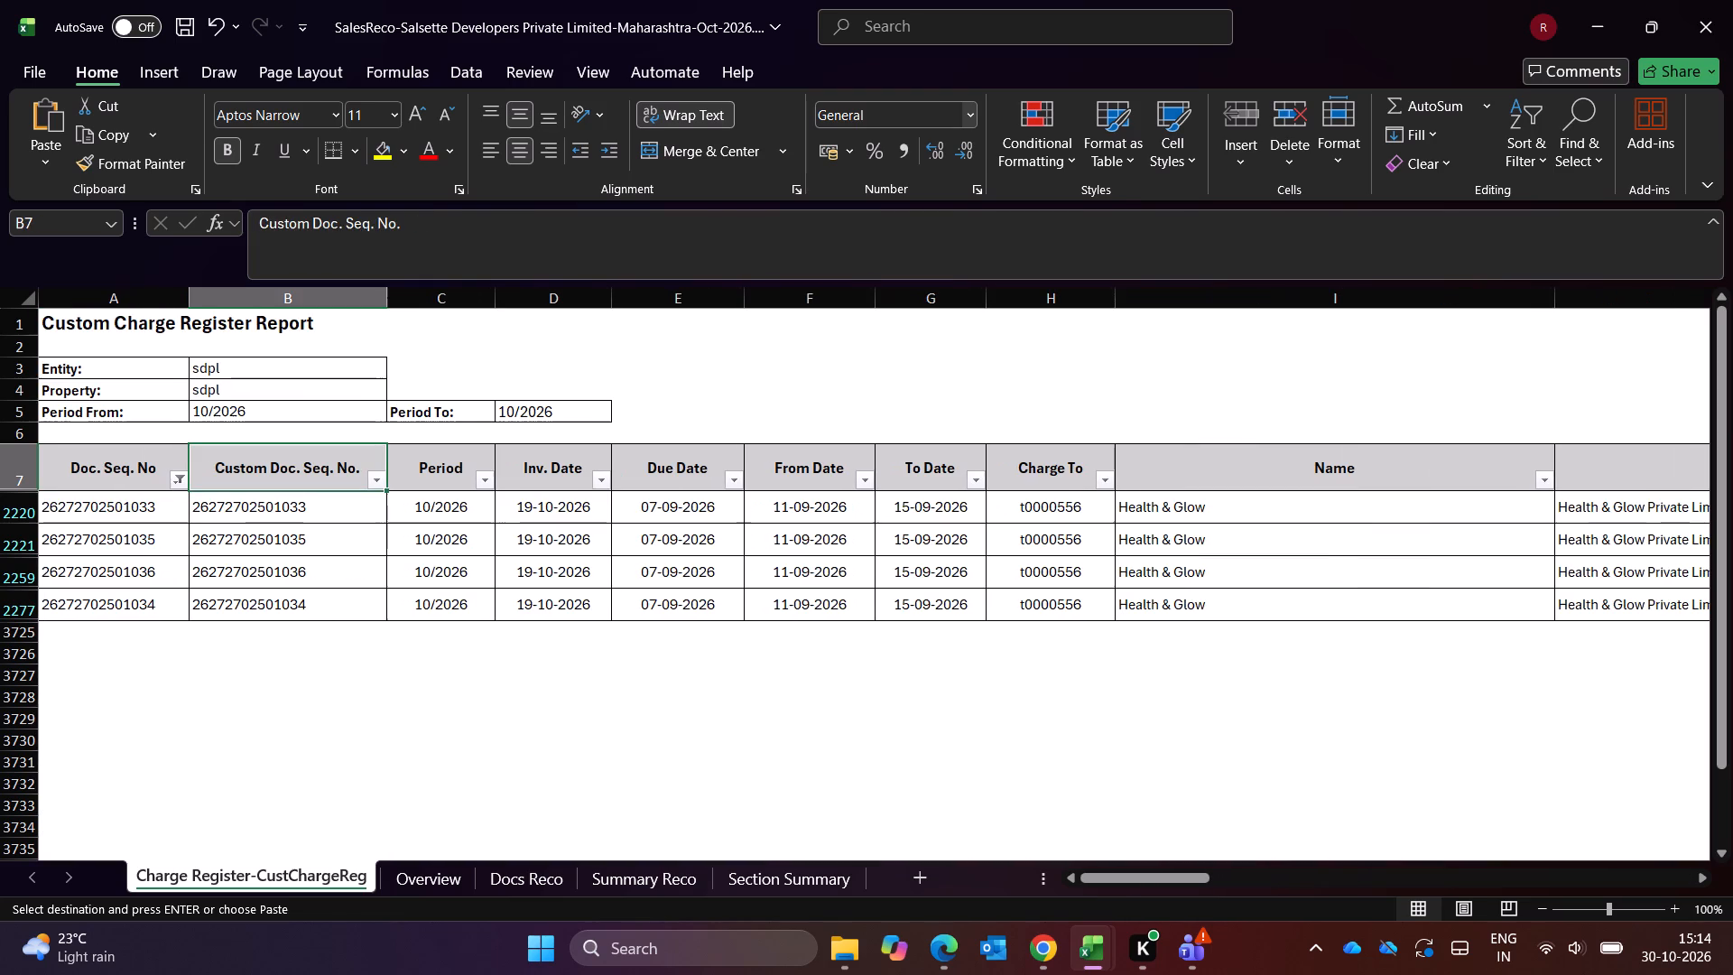
key(ctrl+Left)
key(Right)
key(Right)
key(Right)
key(Right)
key(Right)
key(Right)
key(Right)
key(Right)
key(Right)
key(Right)
key(Right)
key(Right)
key(Right)
key(Right)
key(Right)
key(Right)
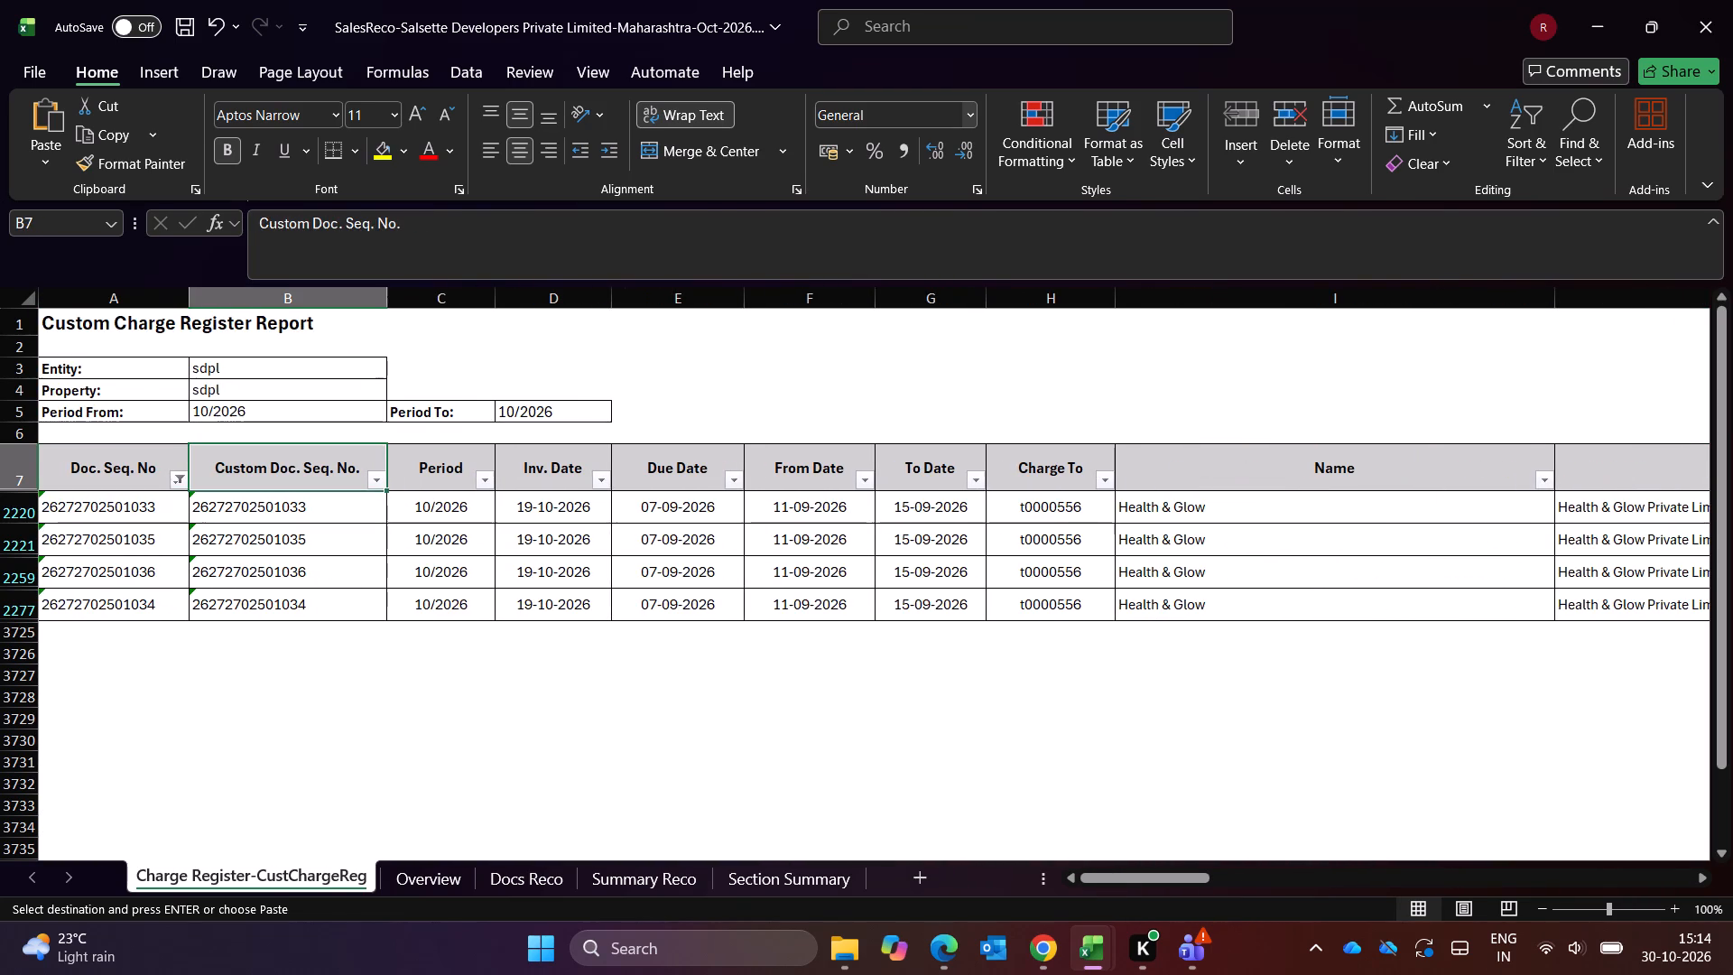
key(Left)
key(Left)
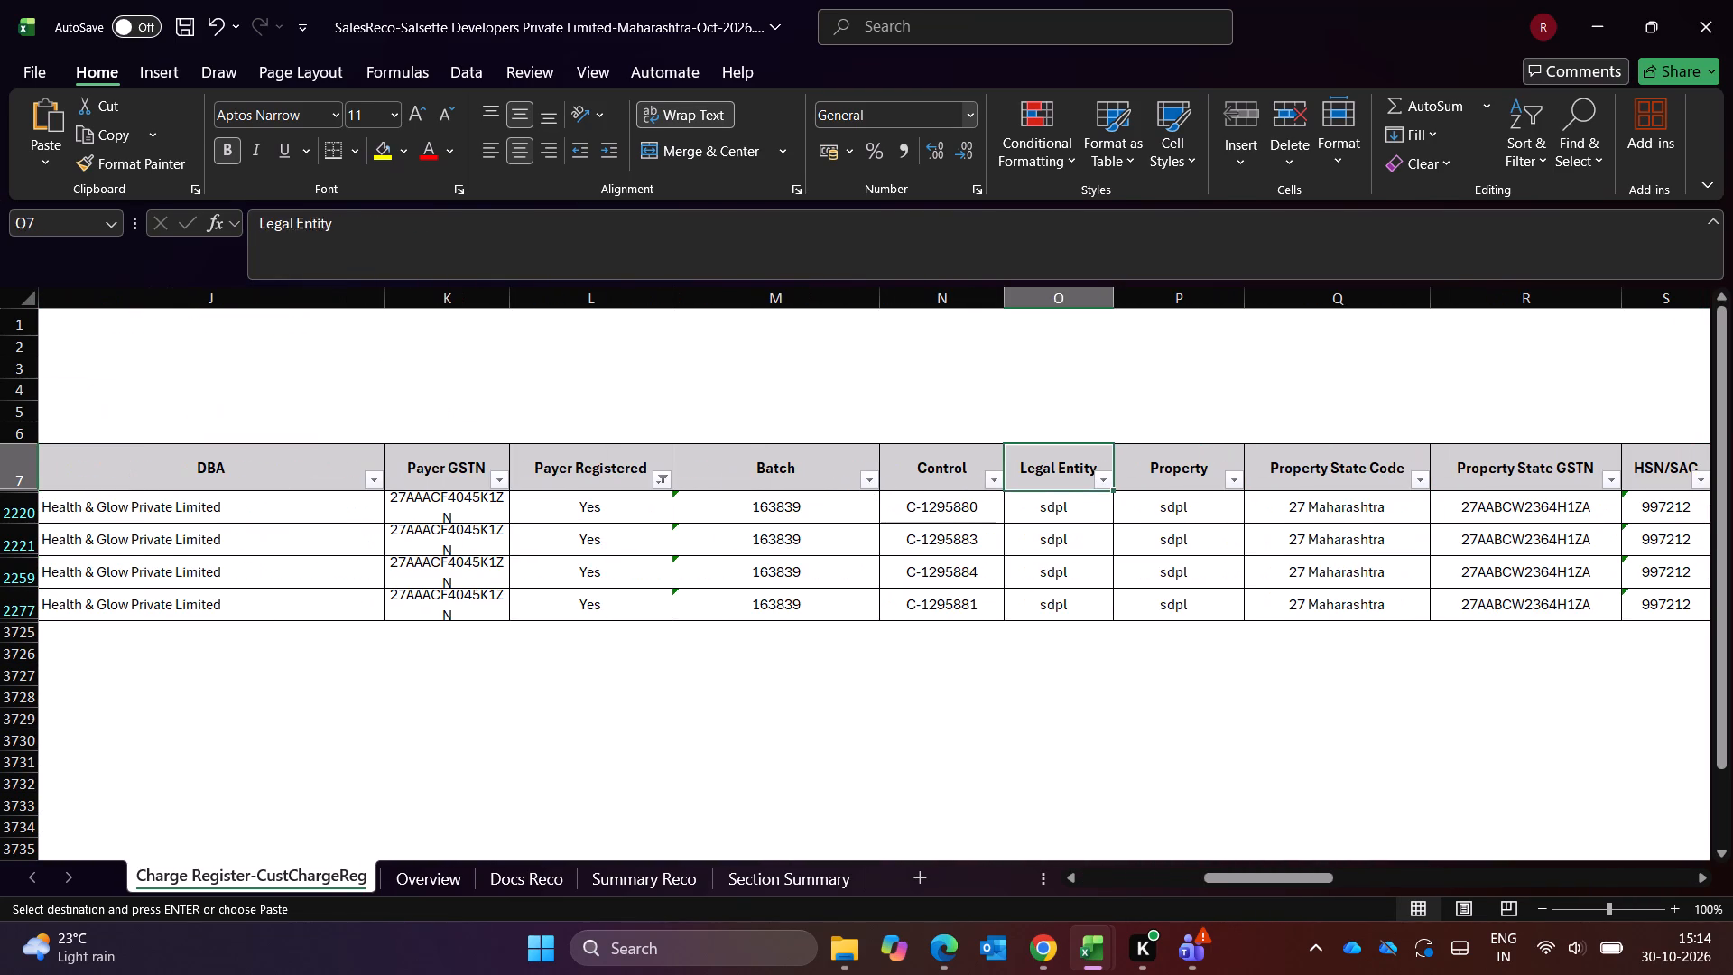
key(Left)
key(Left)
key(ctrl+Left)
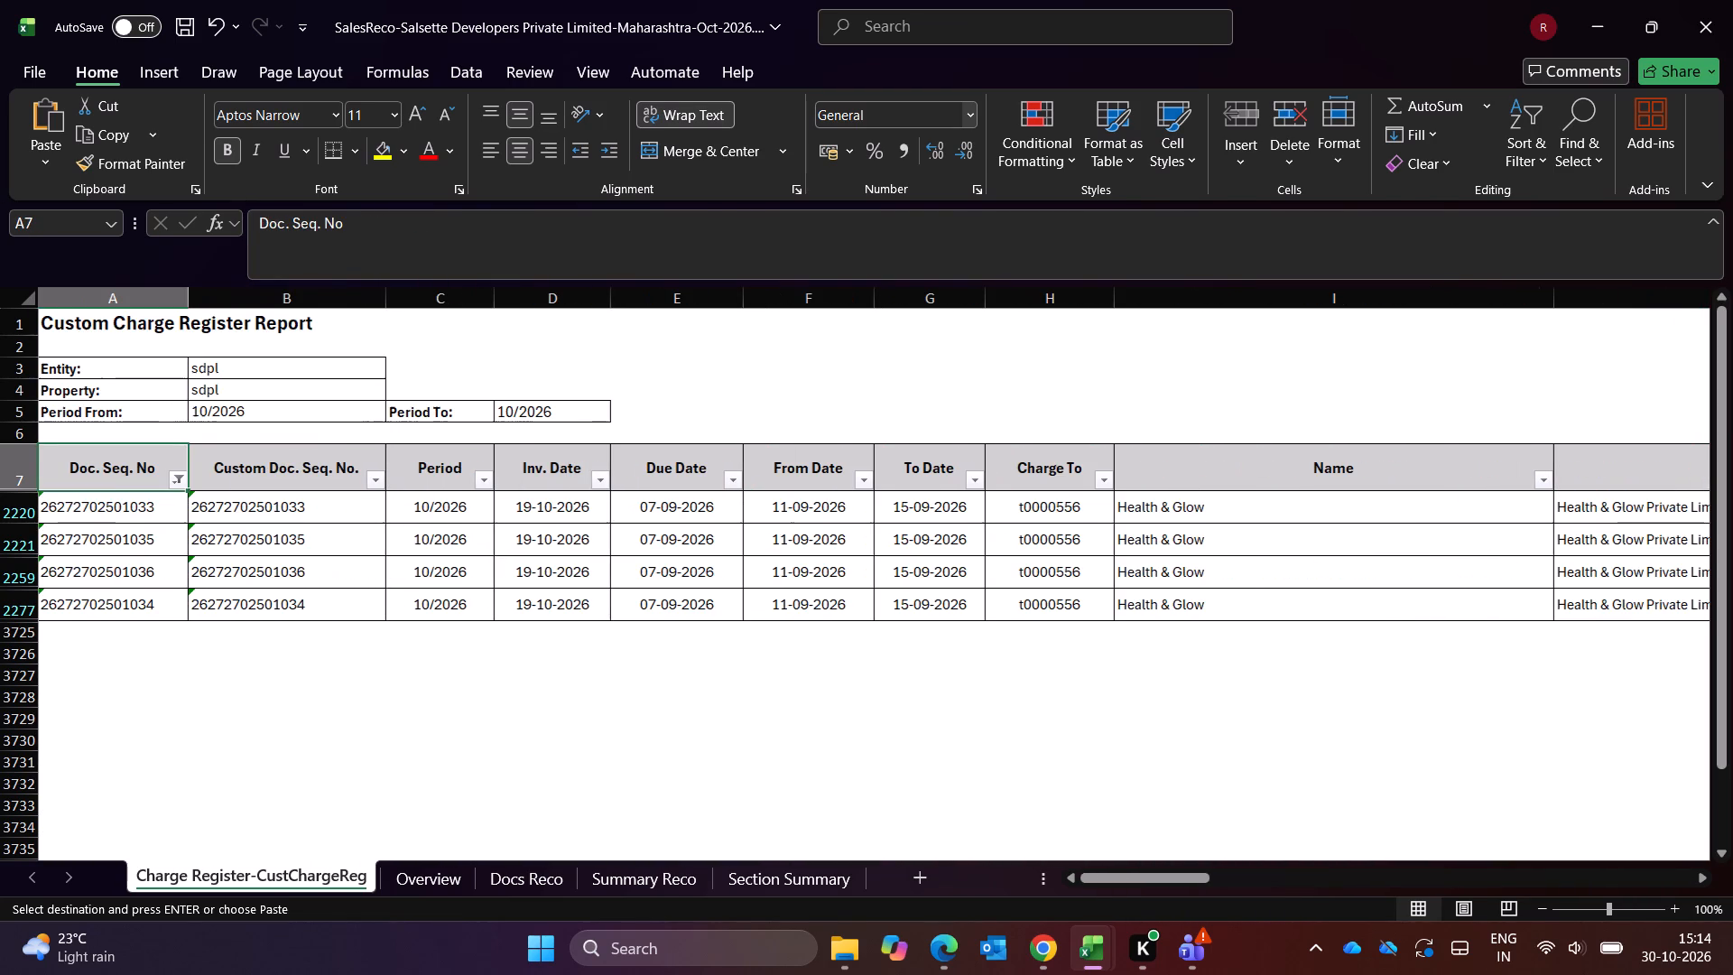
Clear the pending copy selection and examine the filtered credit notes' property, HSN/SAC, charge code, Net Amount, Tax Rate and GST amount columns.
key(Escape)
key(Escape)
key(Right)
key(Right)
key(Right)
key(Right)
key(Right)
key(Right)
key(Right)
key(Right)
key(Right)
key(Right)
key(Right)
key(Right)
key(Right)
key(Right)
key(Right)
key(Right)
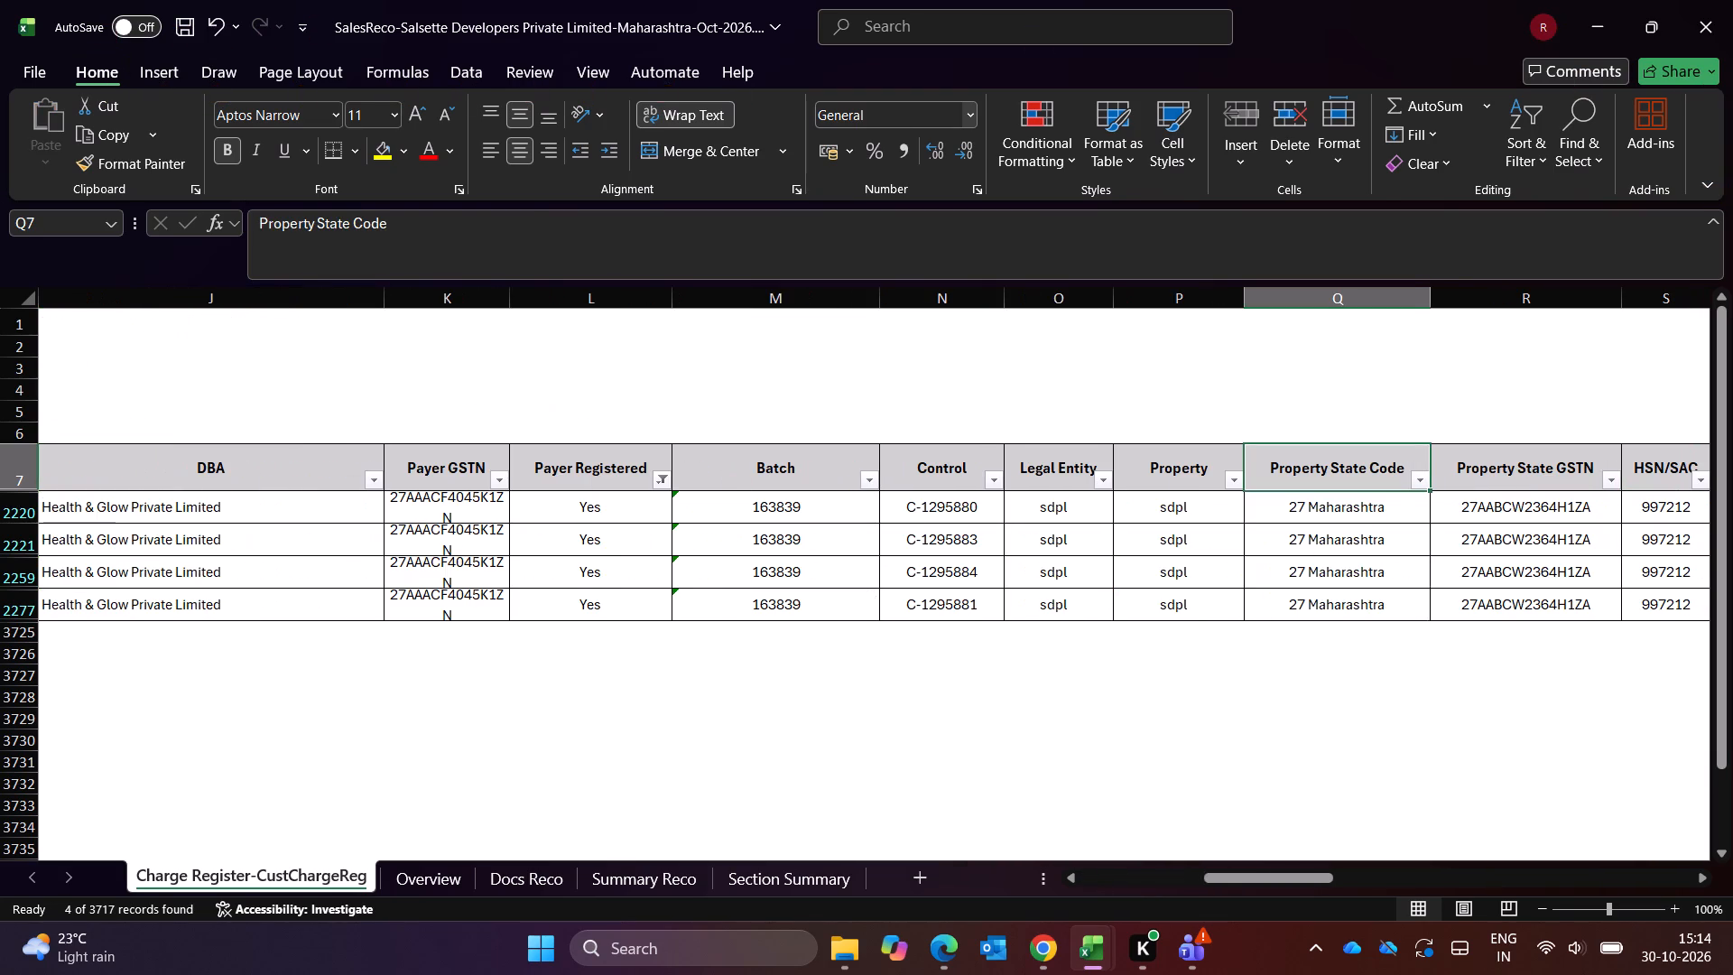
key(Right)
key(Right)
key(Right)
key(Right)
key(Right)
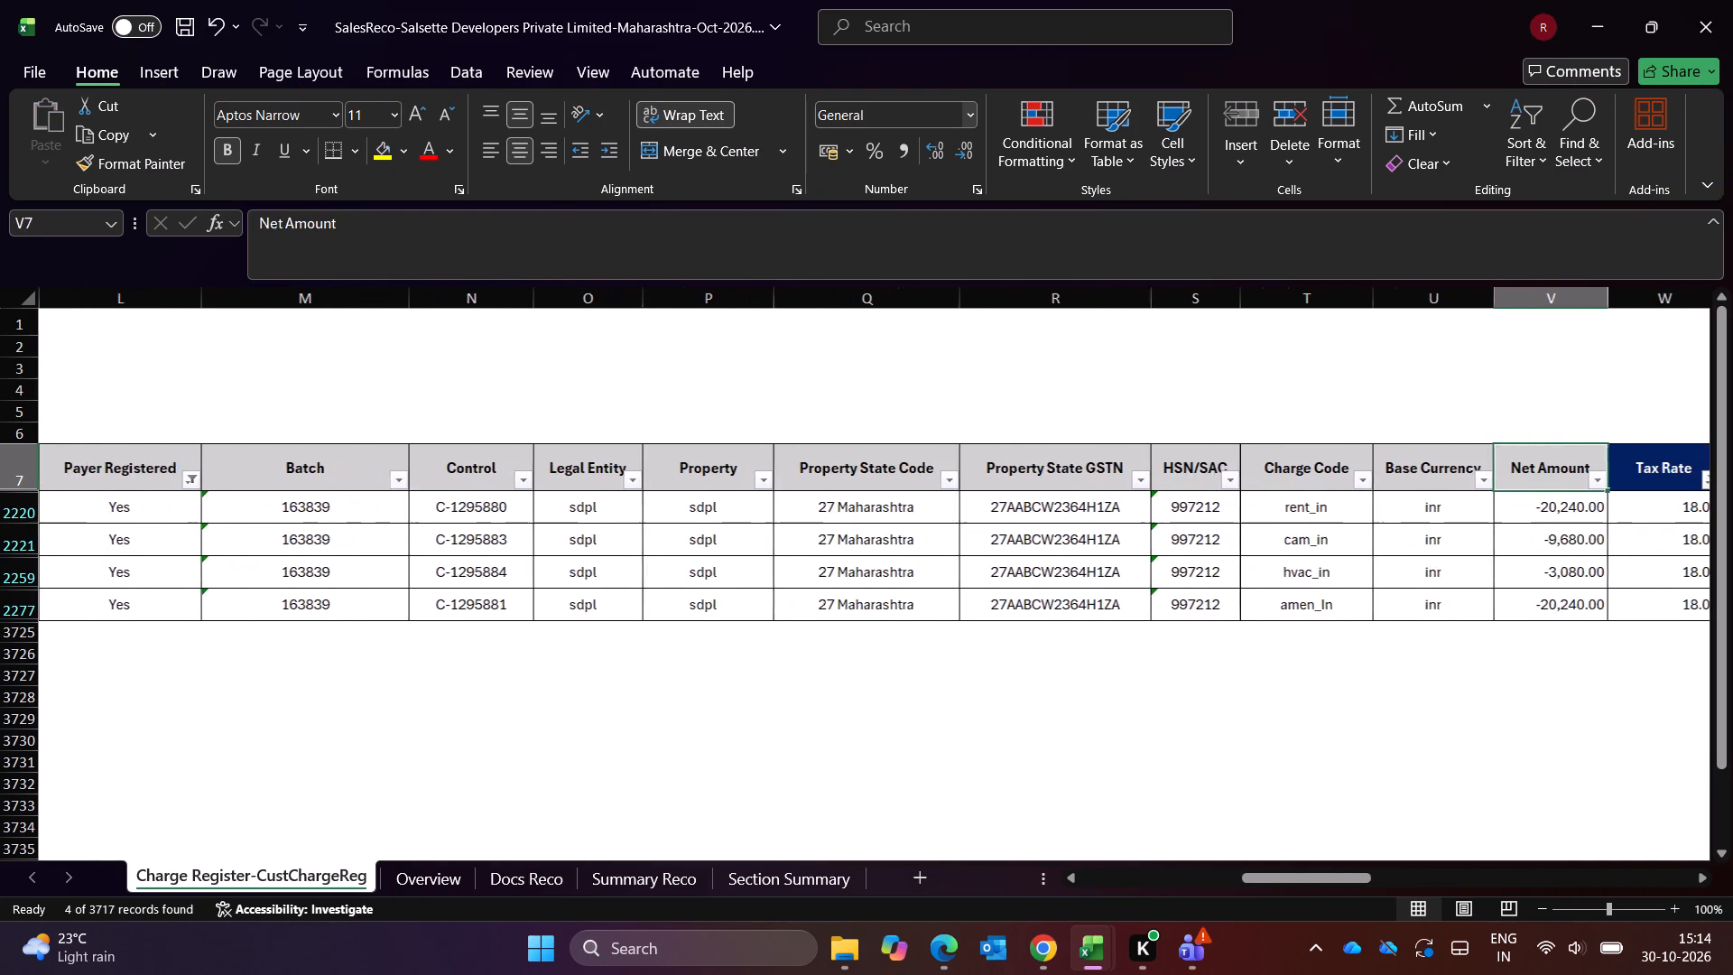
key(Right)
key(Right)
key(Right)
key(Right)
key(Right)
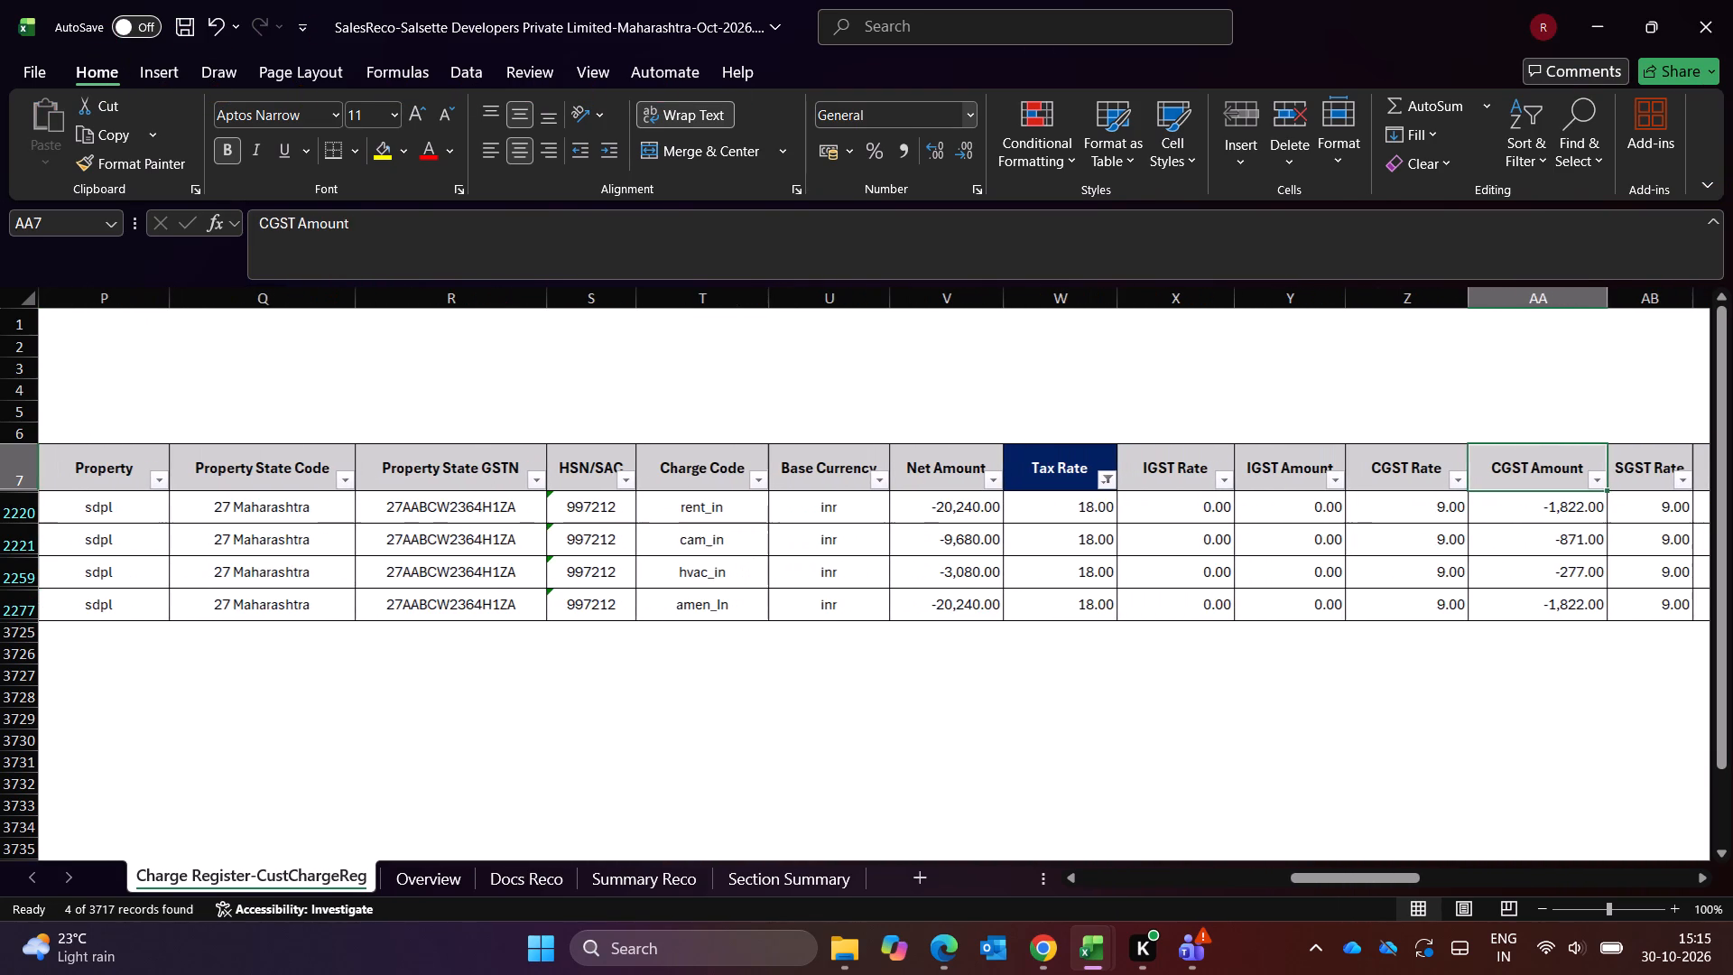
Check the Section Summary sheet's Sales and GSTR-1 figures against the charge register's filtered credit notes.
key(Right)
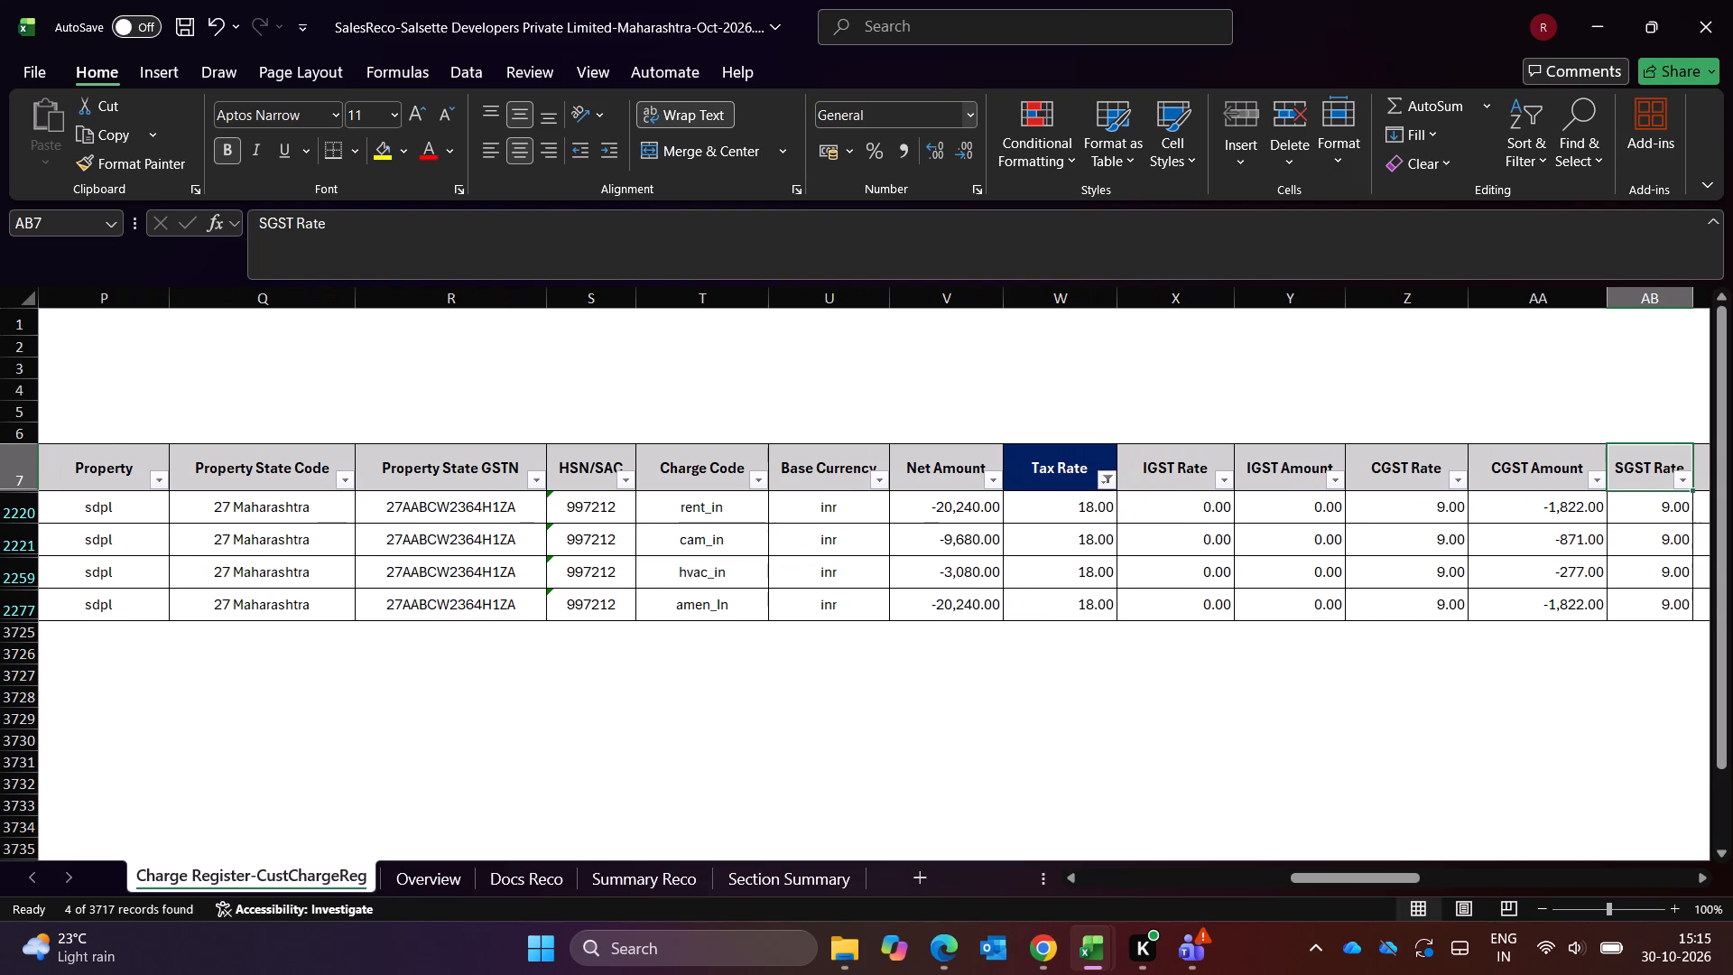
key(ctrl+Page_Down)
key(ctrl+Page_Down)
key(ctrl+Page_Down)
key(ctrl+Page_Down)
key(ctrl+Page_Down)
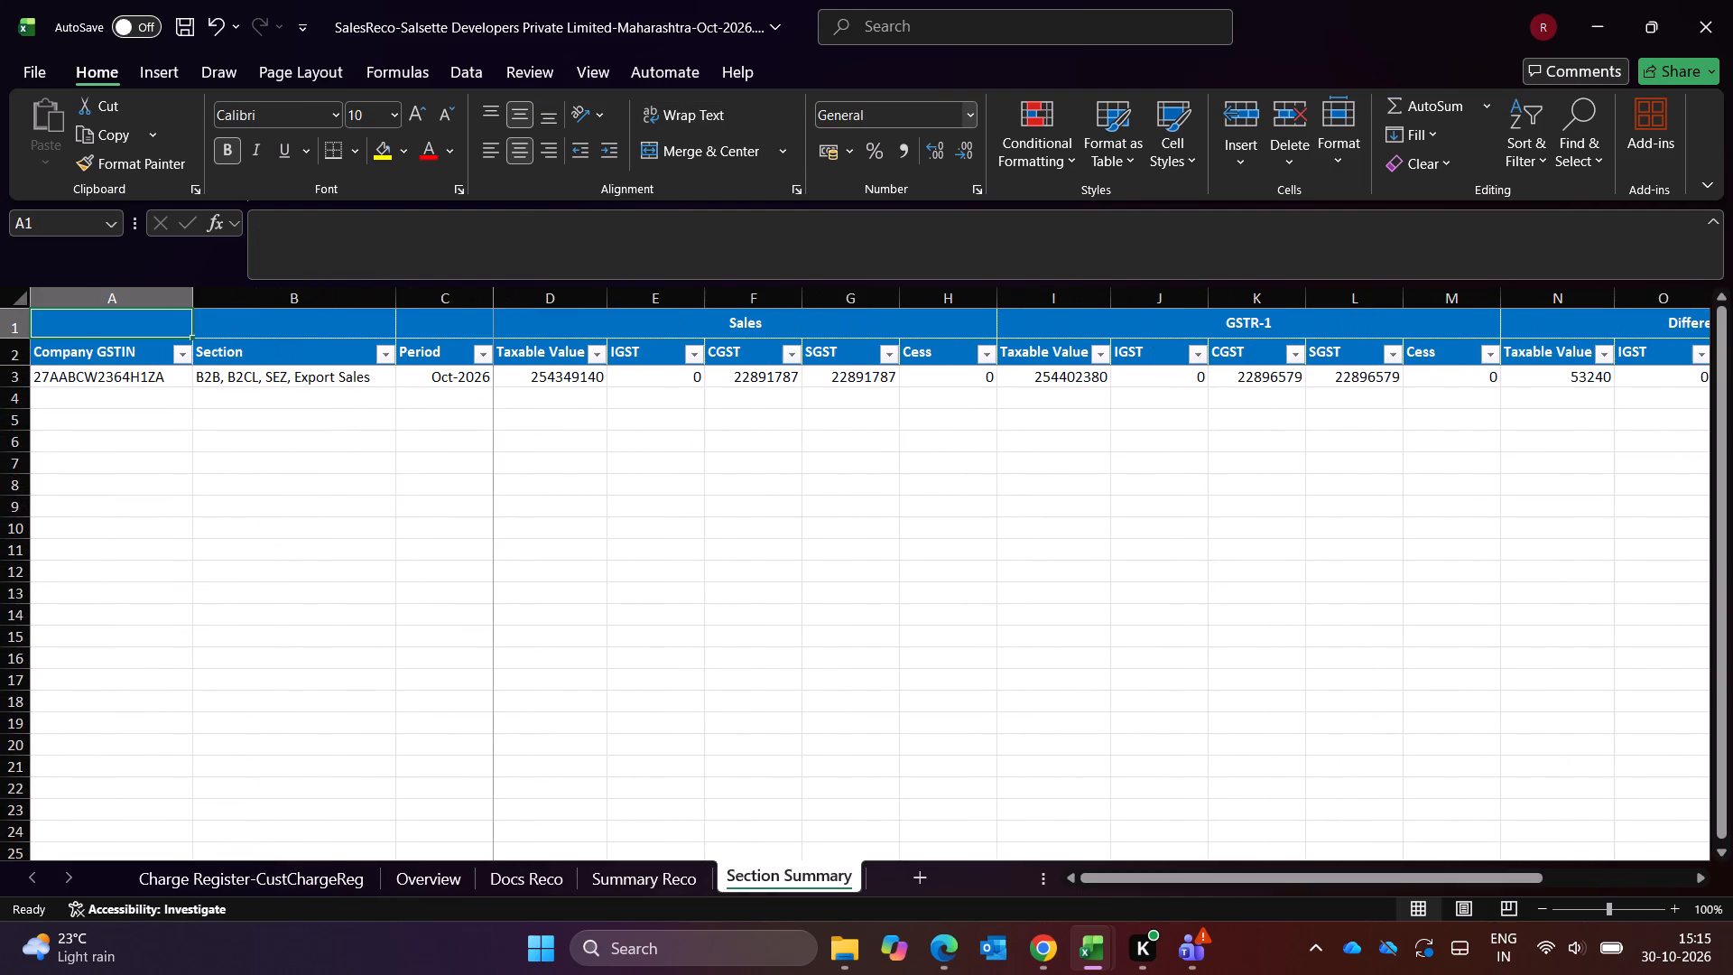
key(ctrl+Page_Up)
key(ctrl+Page_Up)
key(ctrl+Page_Up)
key(ctrl+Page_Up)
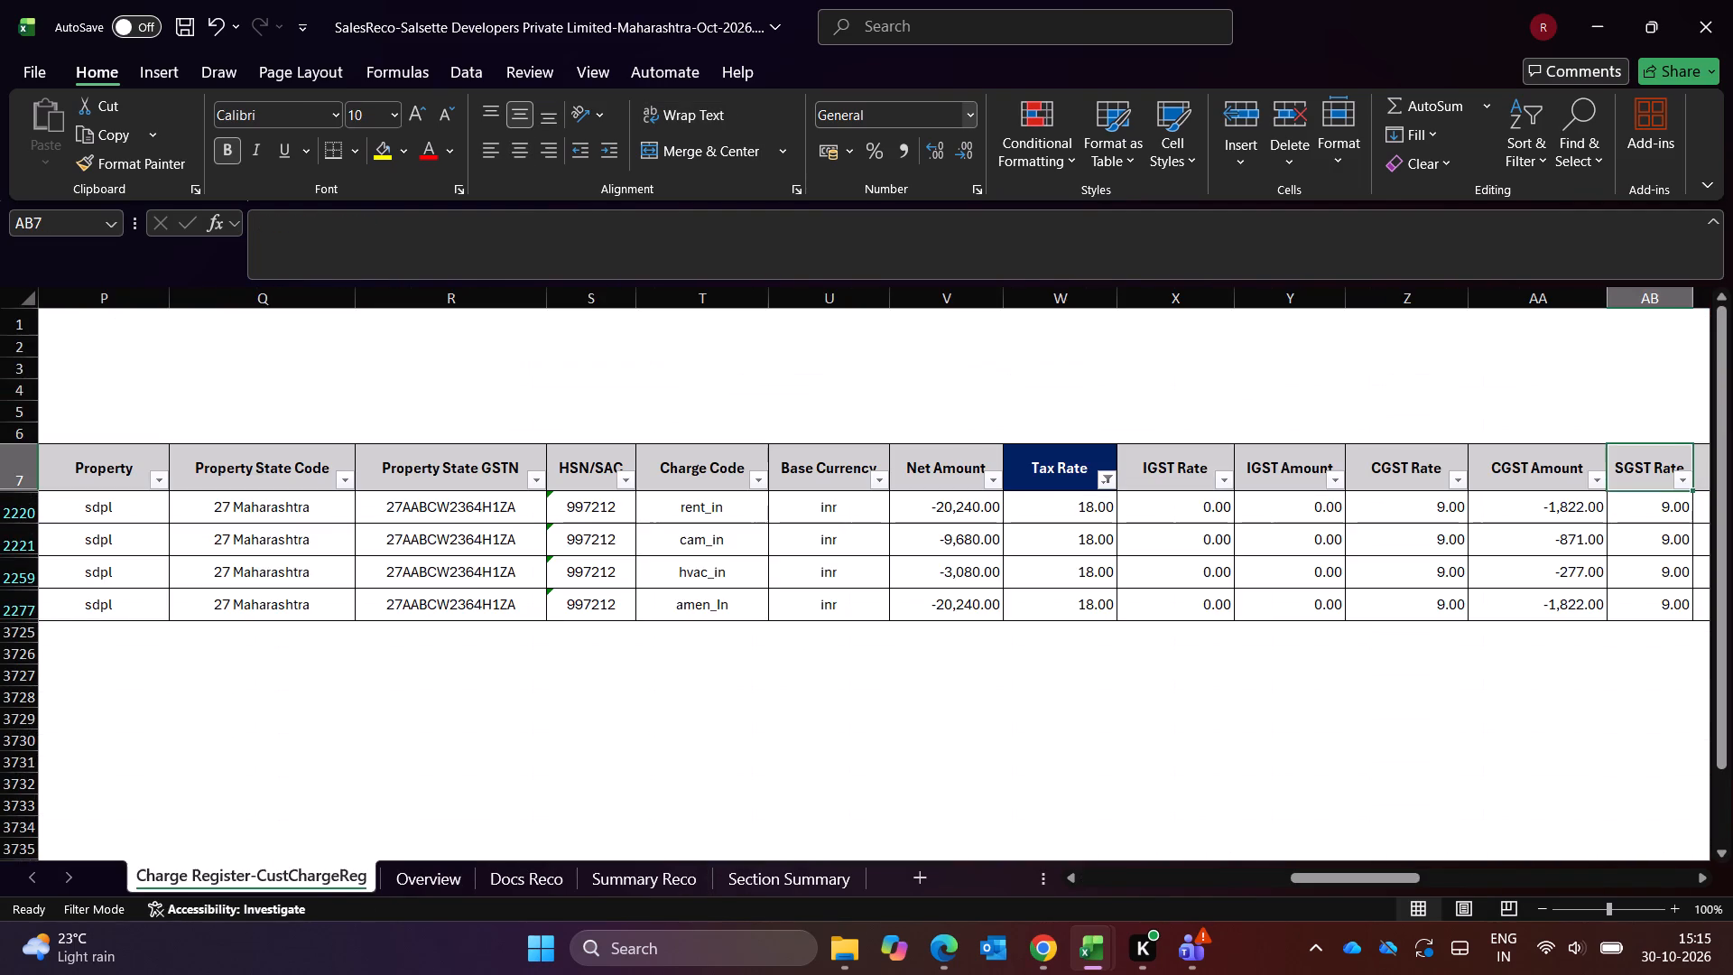
Examine the filtered credit notes' remark, Company GSTIN, Match Result and document columns on the Docs Reco sheet.
key(ctrl+Page_Down)
key(ctrl+Page_Down)
key(ctrl+Left)
key(ctrl+Left)
key(Left)
key(ctrl+Left)
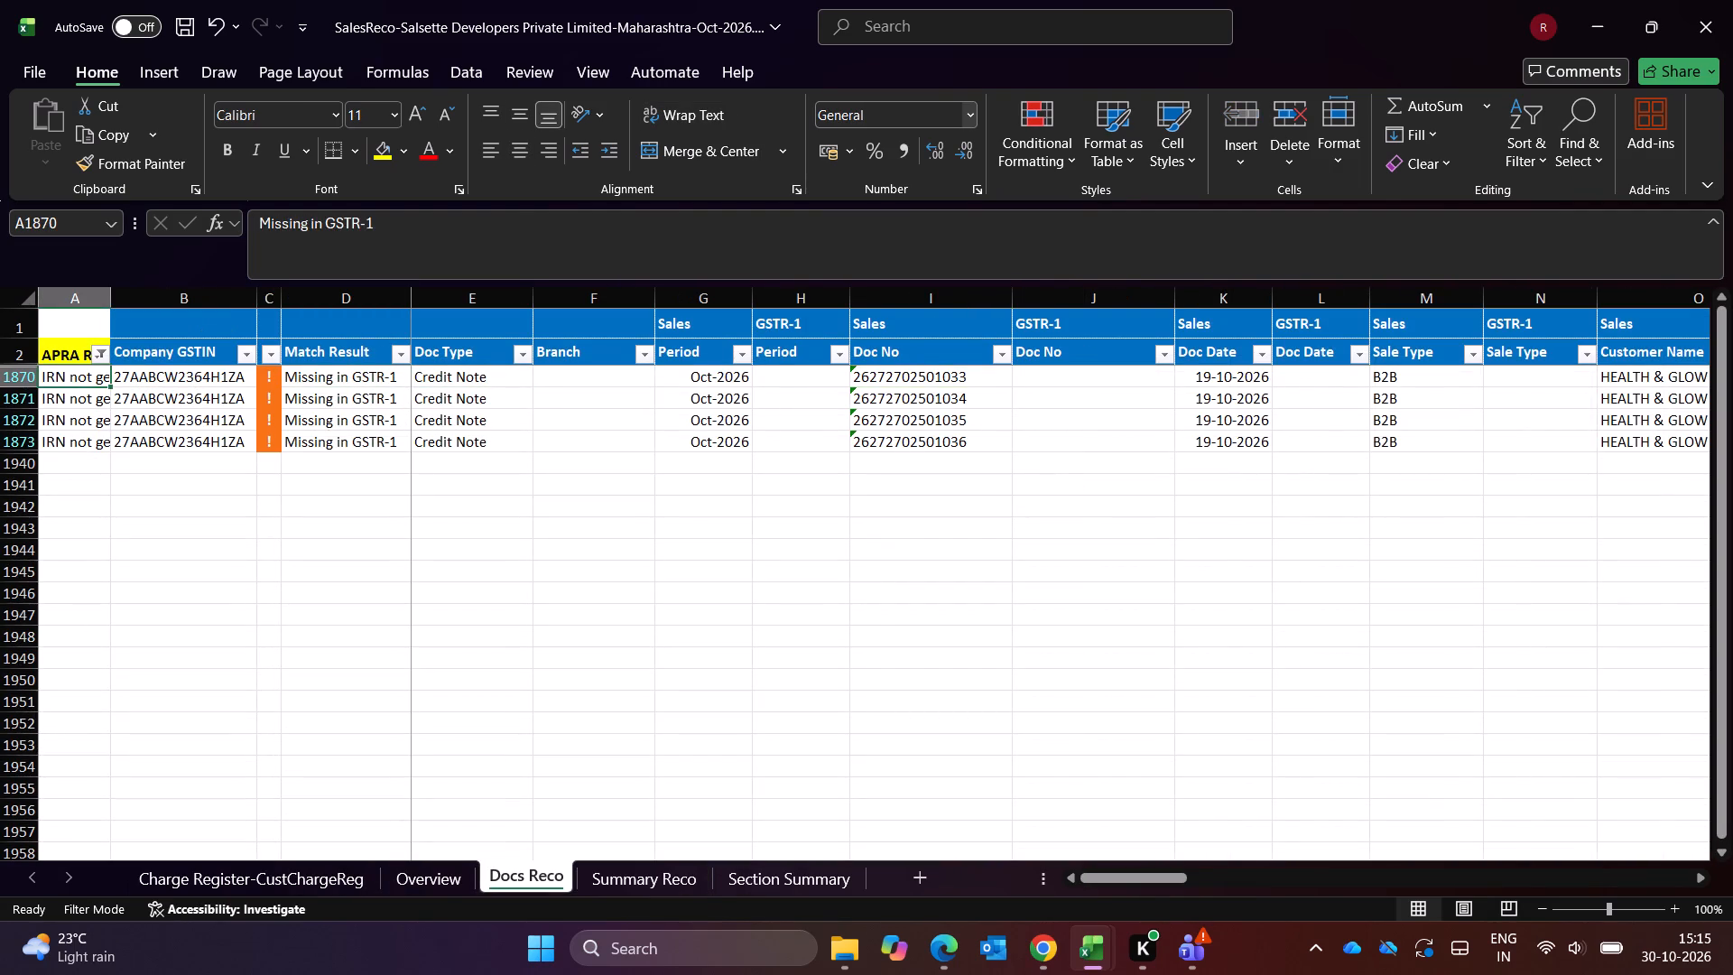
key(ctrl+Left)
key(Right)
key(Right)
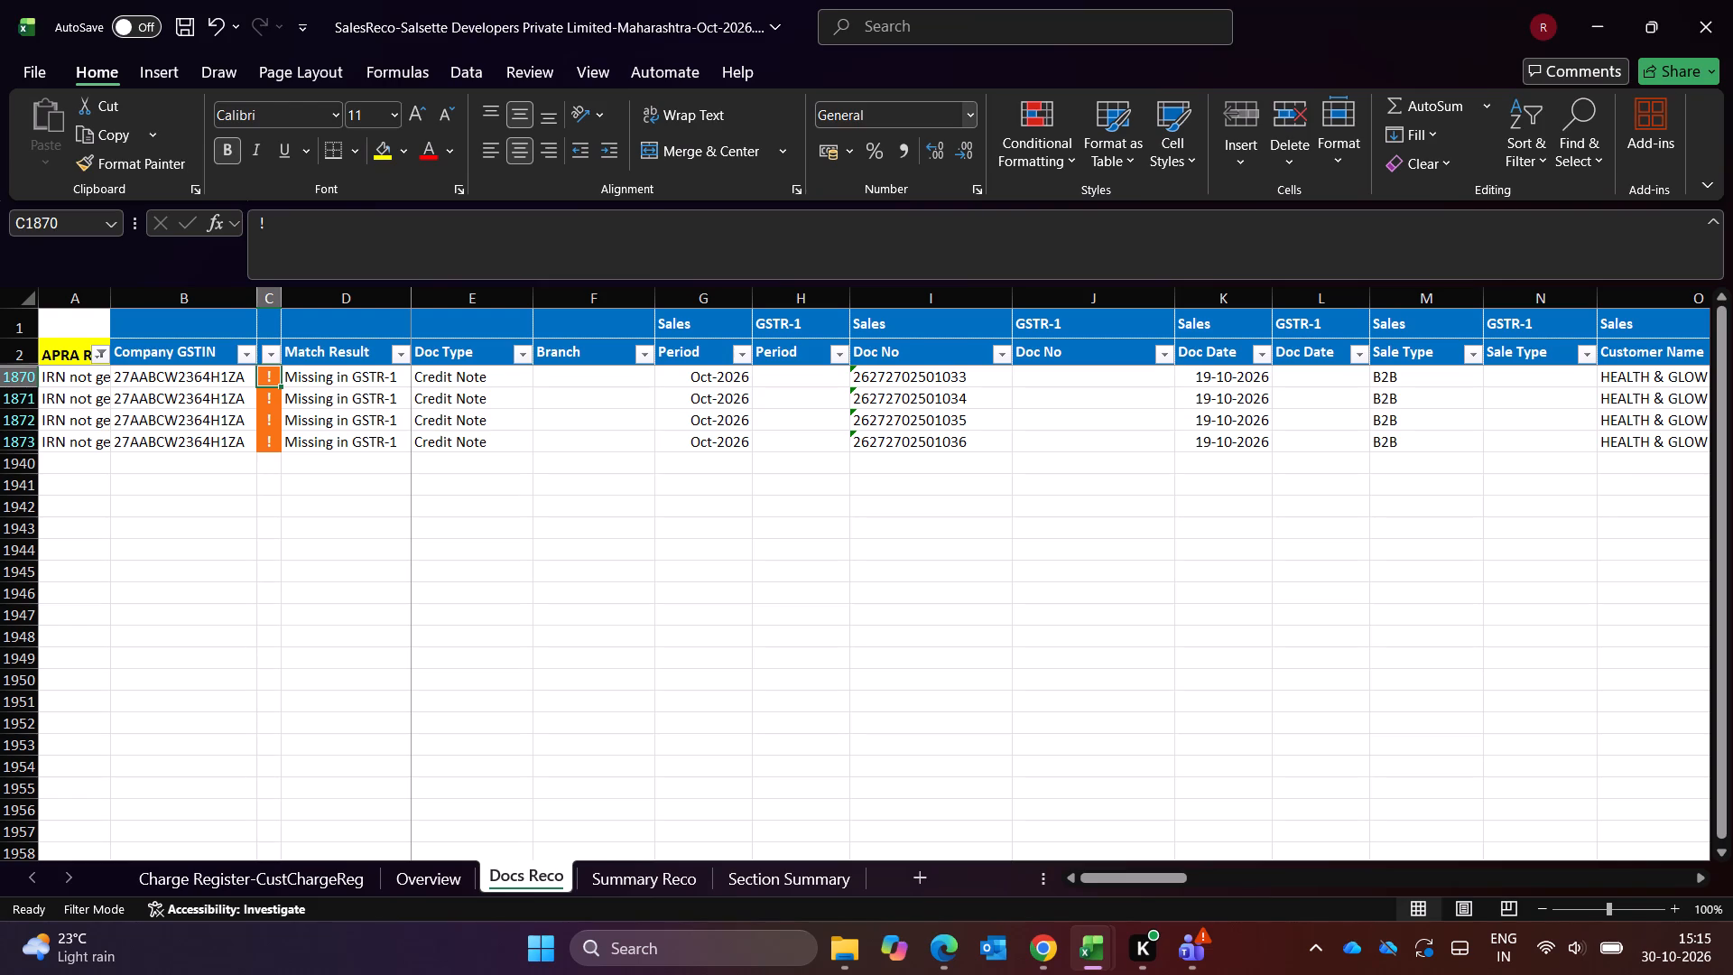
key(Right)
key(ctrl+Left)
key(ctrl+Left)
key(ctrl+Left)
key(Right)
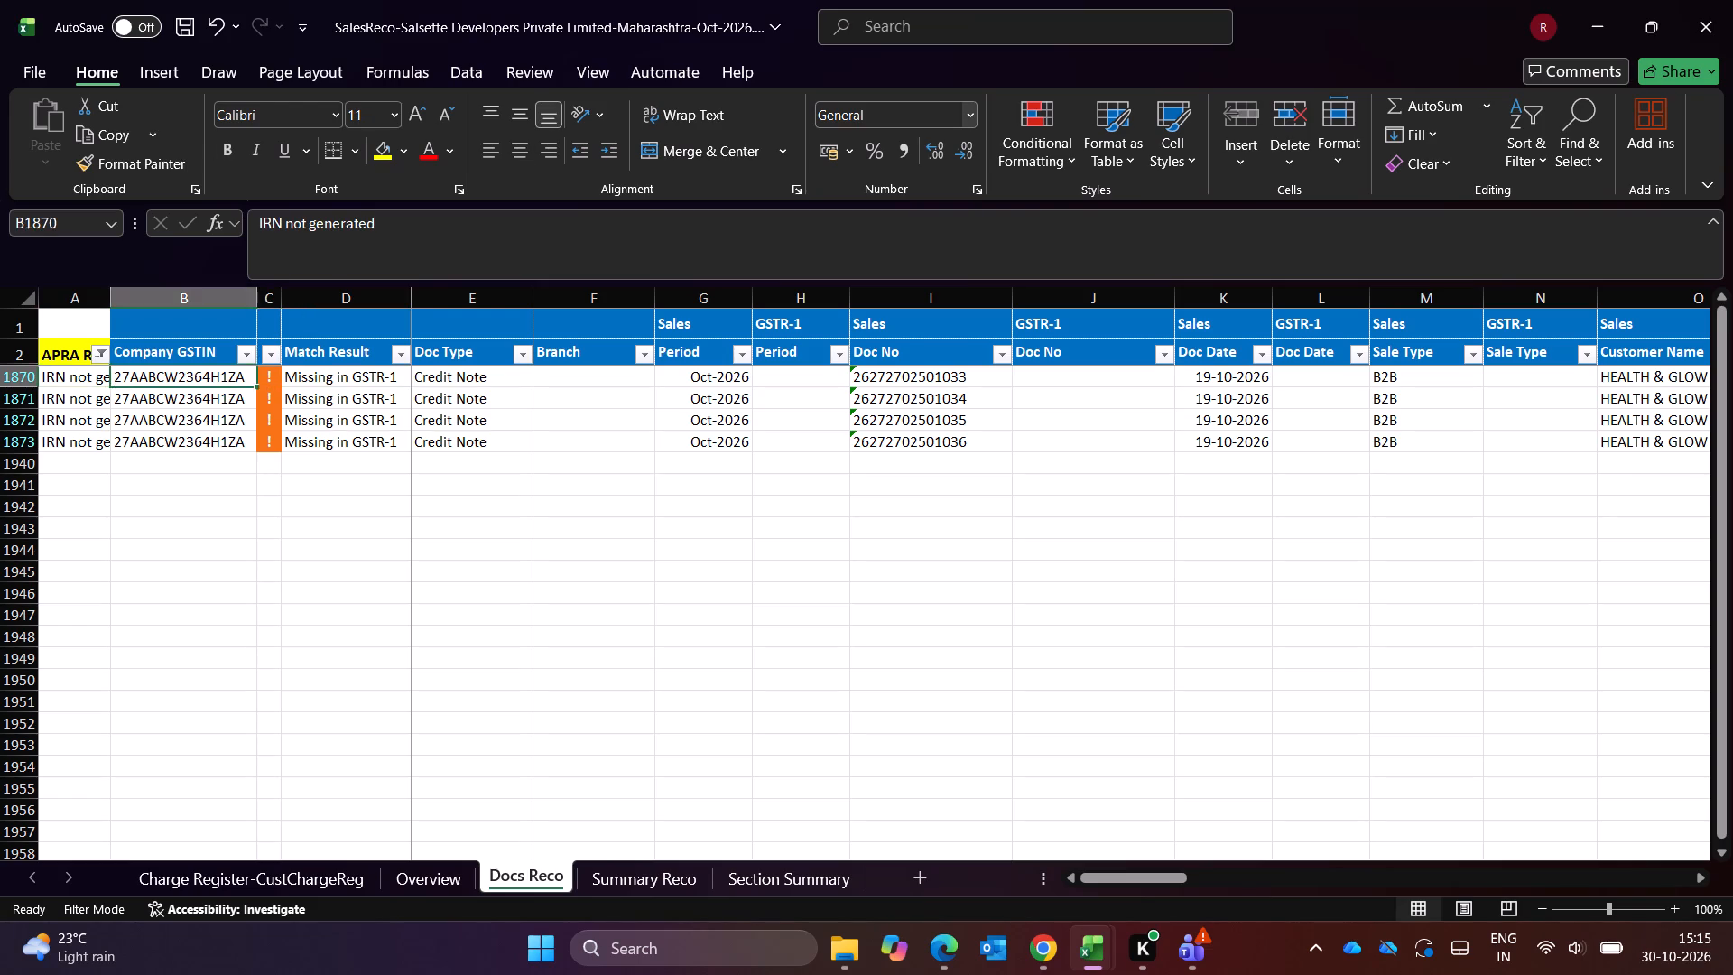
key(Right)
Return to the Charge Register-CustChargeReg sheet and switch to the previously used window.
key(ctrl+Page_Up)
key(ctrl+Page_Up)
key(ctrl+Page_Up)
key(alt+Tab)
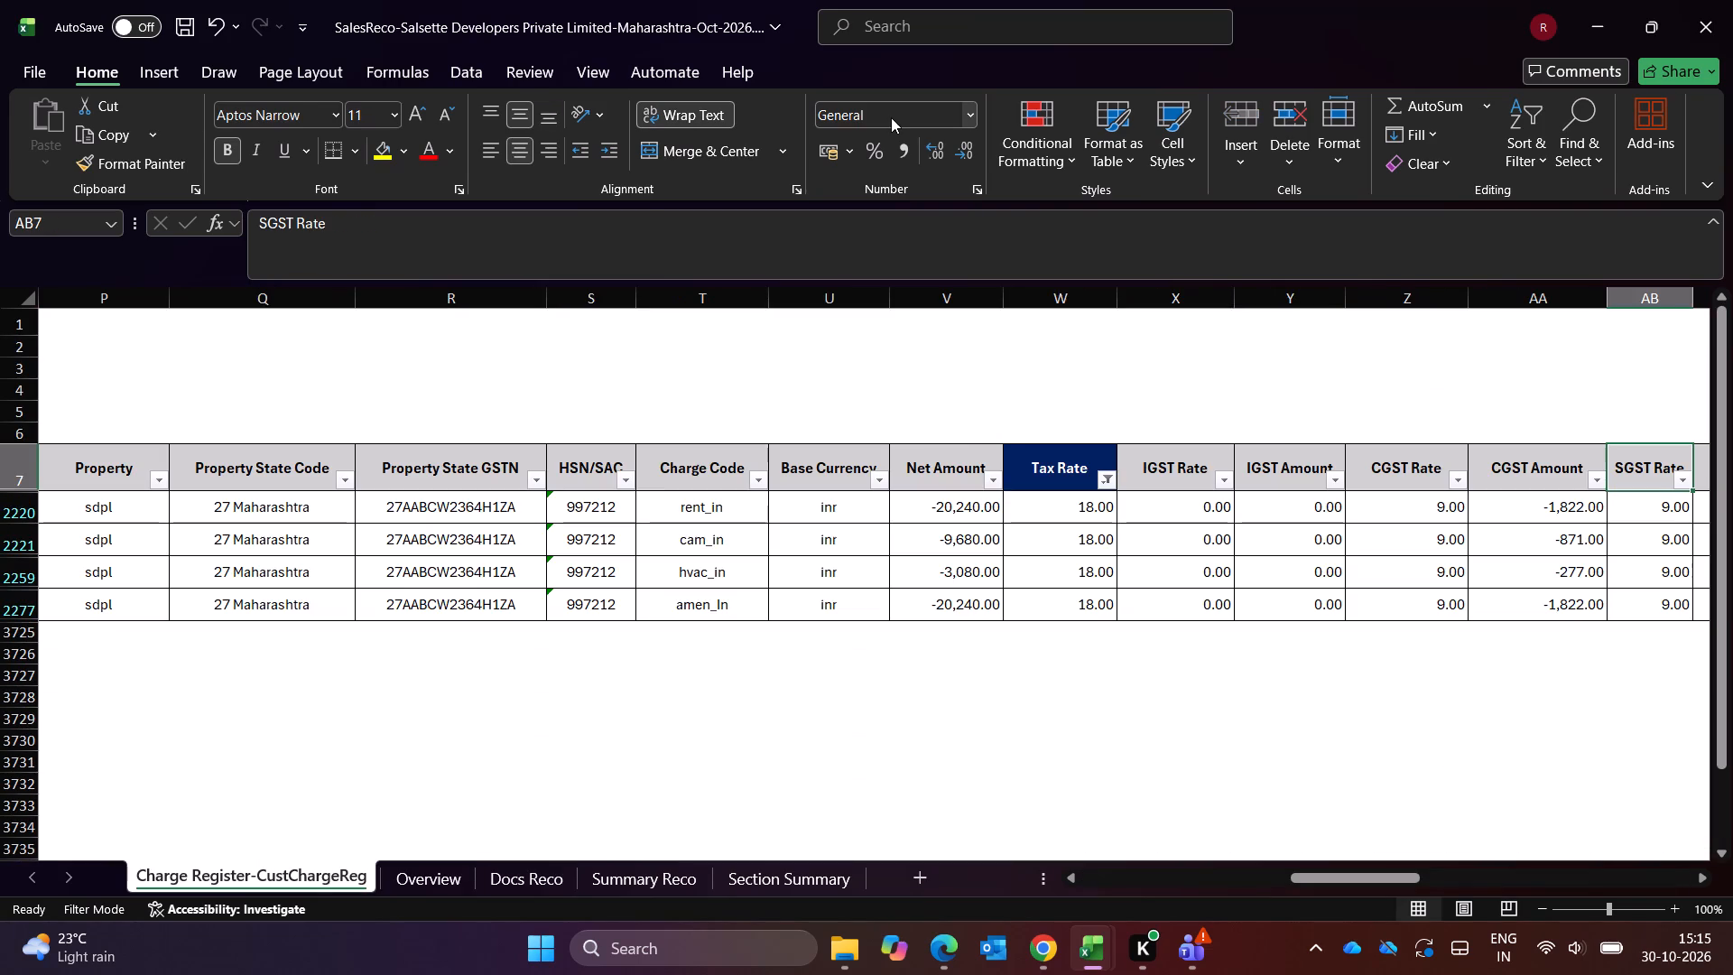
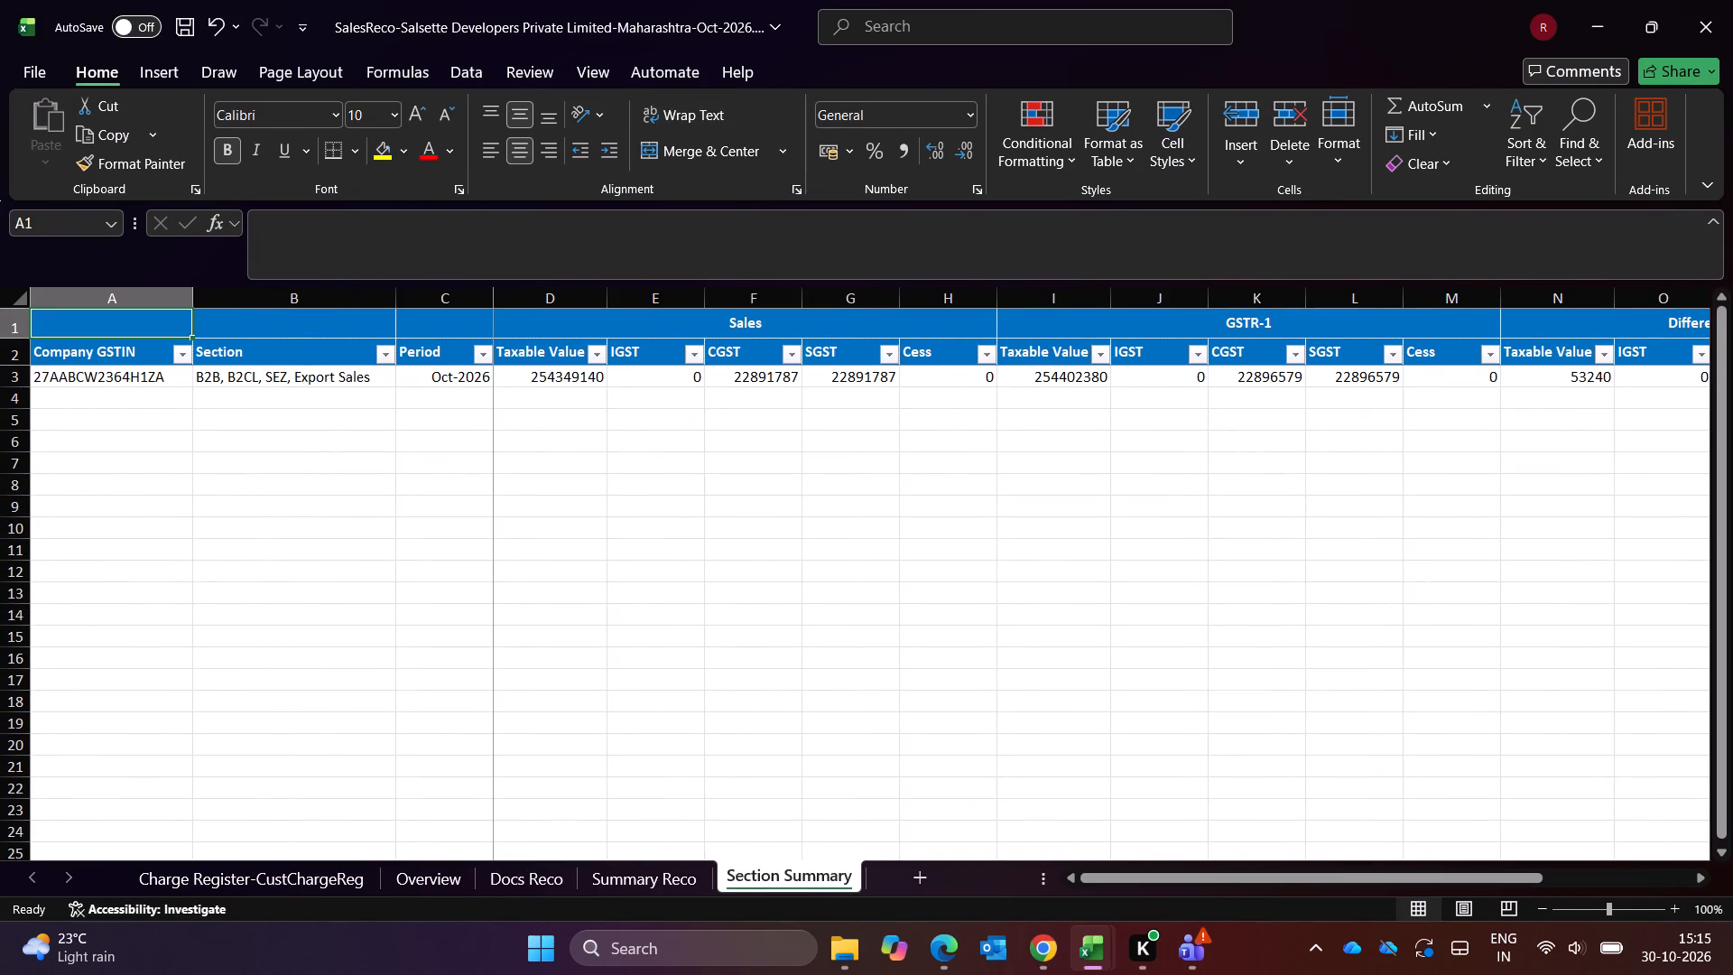
Go back from the Section Summary sheet to the Overview sheet of the sales reconciliation workbook.
key(ctrl+Page_Up)
key(ctrl+Page_Up)
key(ctrl+Page_Up)
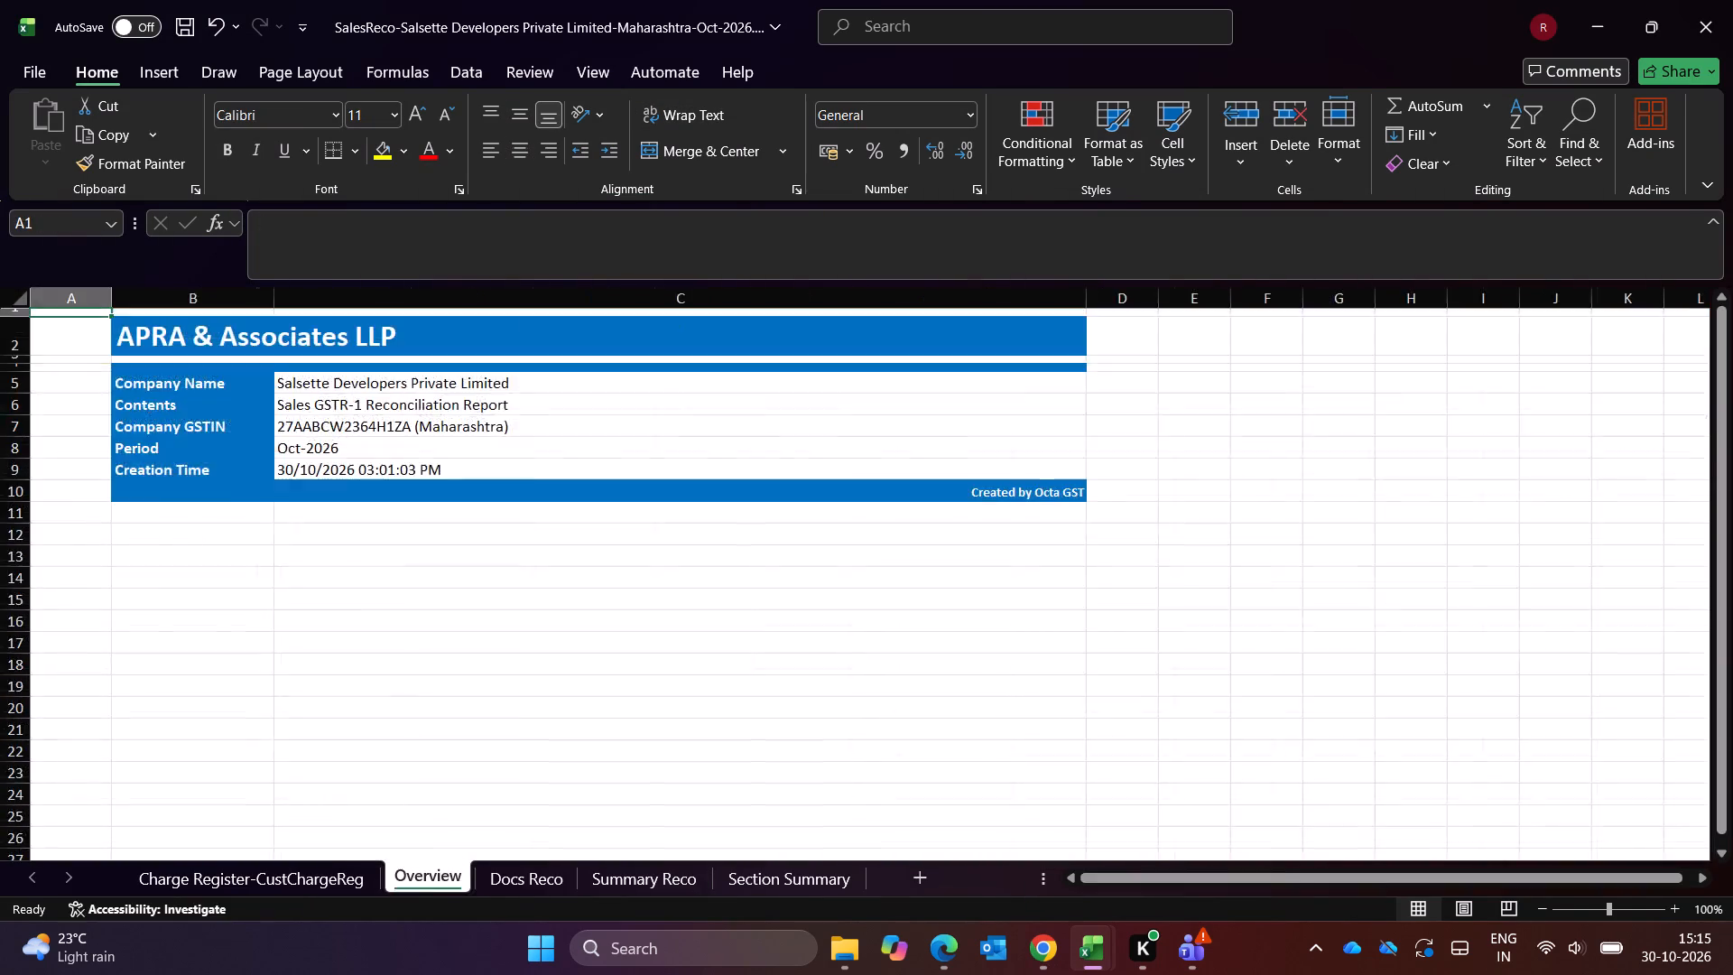
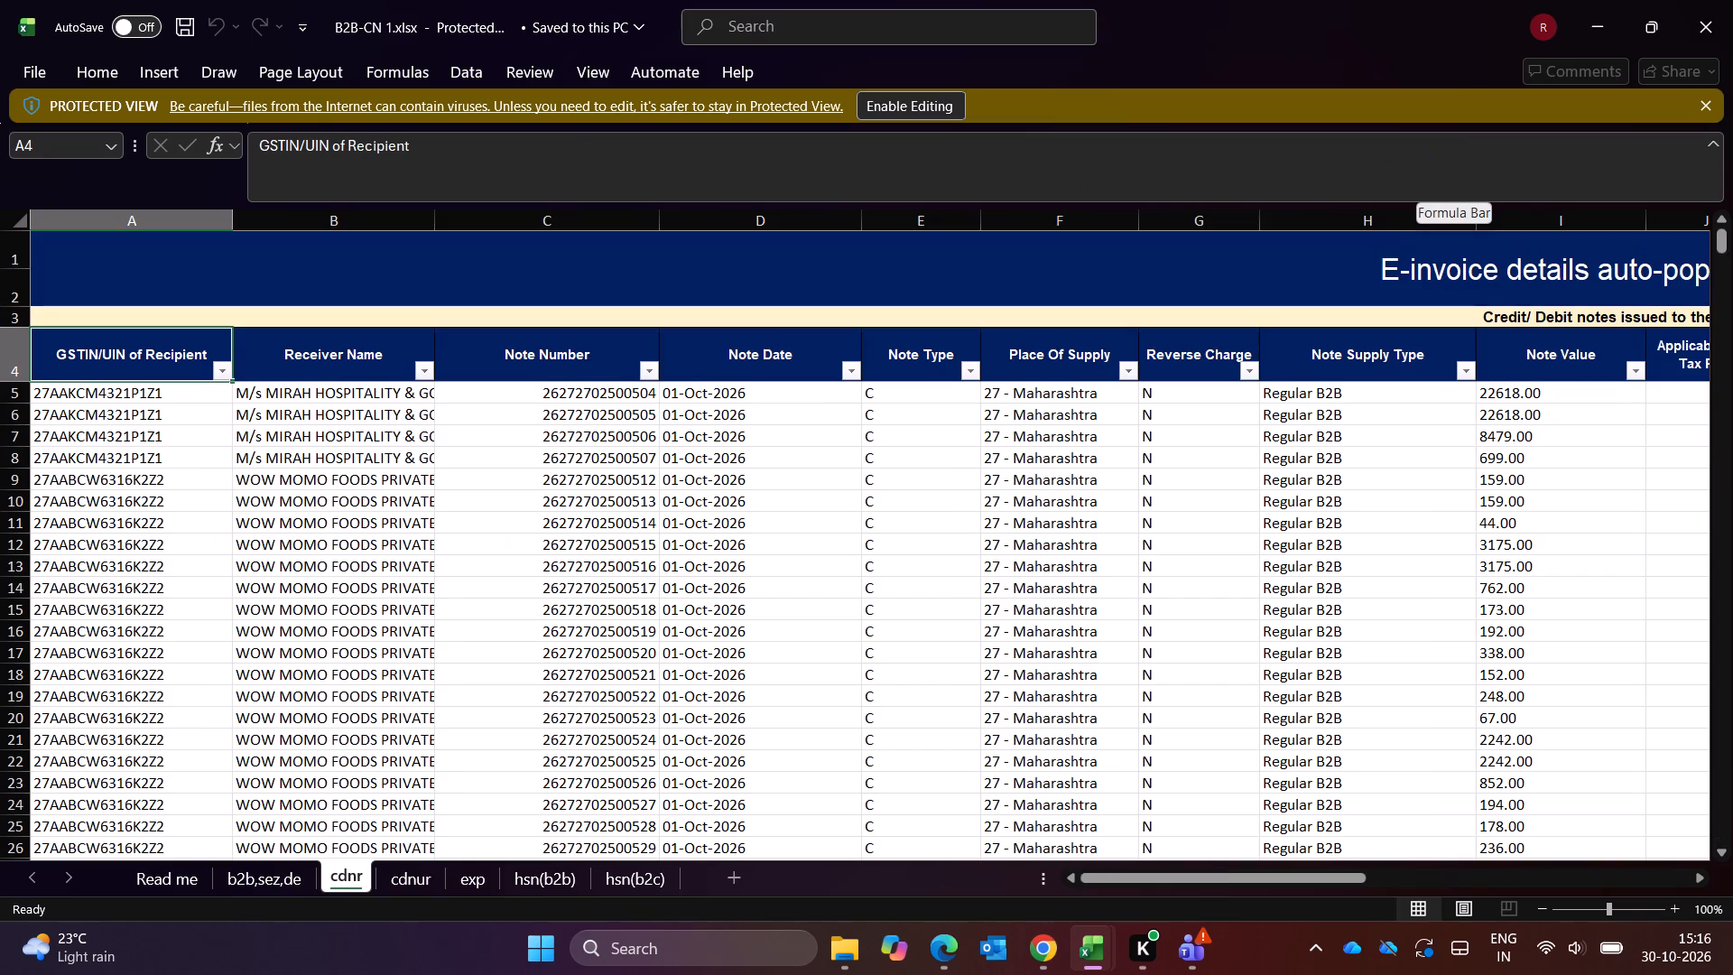
Enable editing of the B2B-CN 1.xlsx workbook.
click(922, 109)
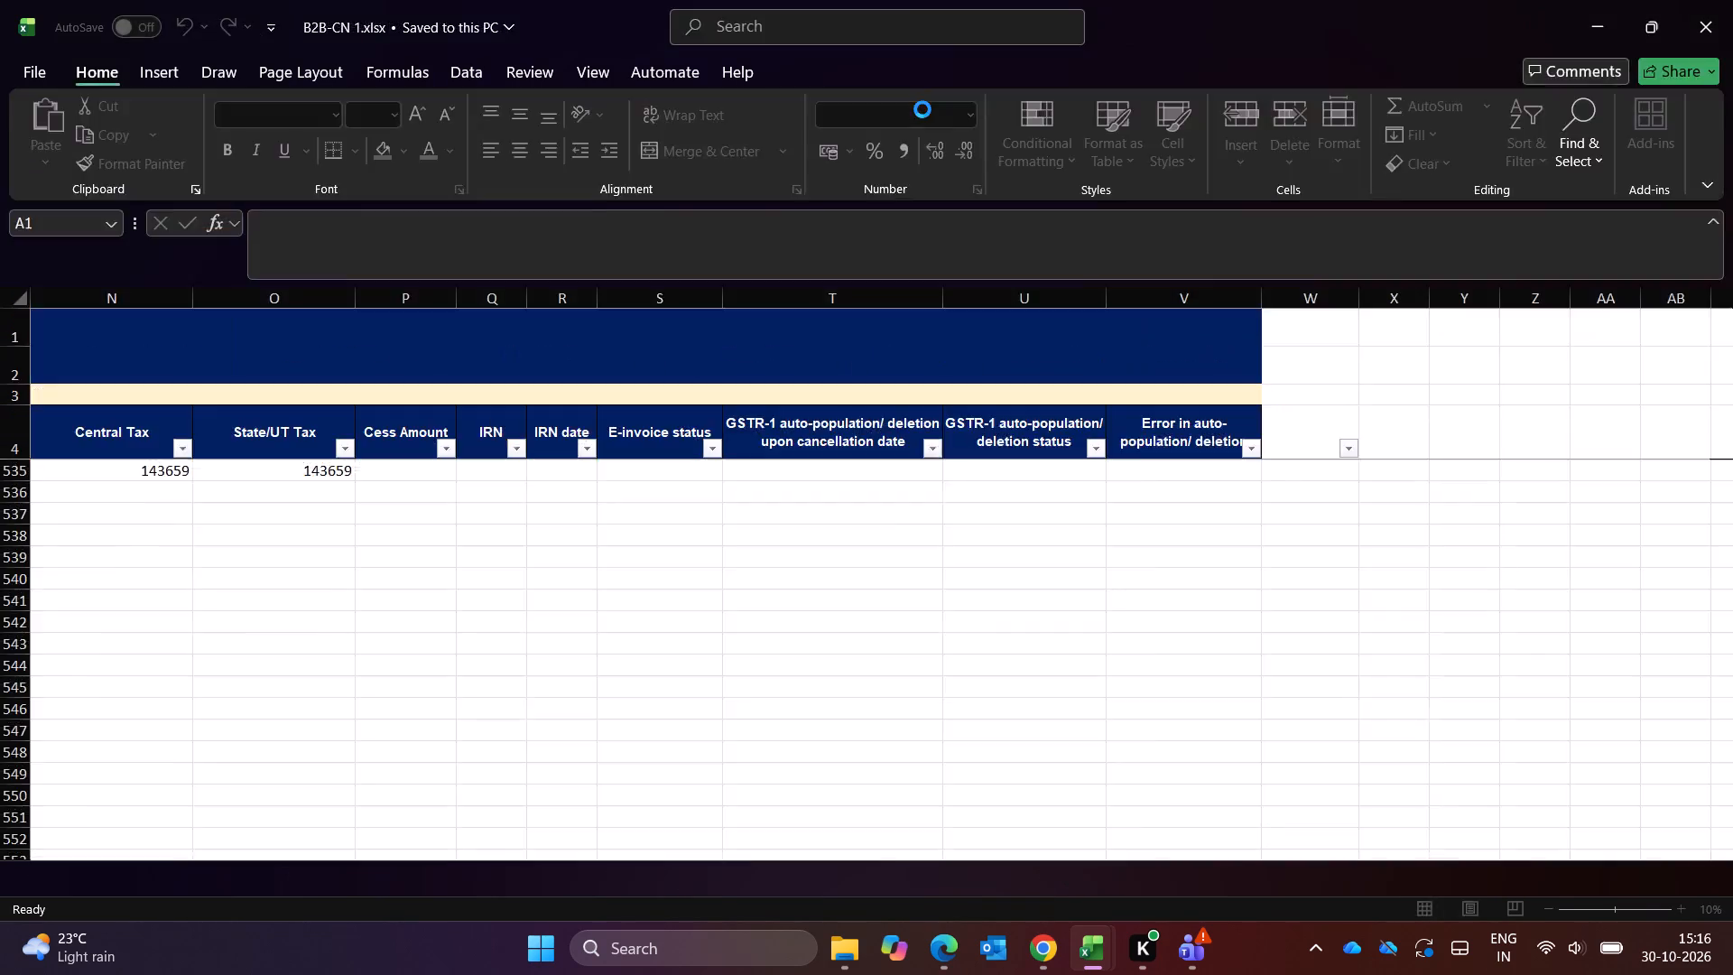
Examine the far-end columns of the cdnr sheet, including the XLOOKUP formula in the unlabelled column W.
key(ctrl+Left)
key(ctrl+Left)
key(ctrl+Left)
key(ctrl+Left)
key(Right)
key(Right)
key(ctrl+Right)
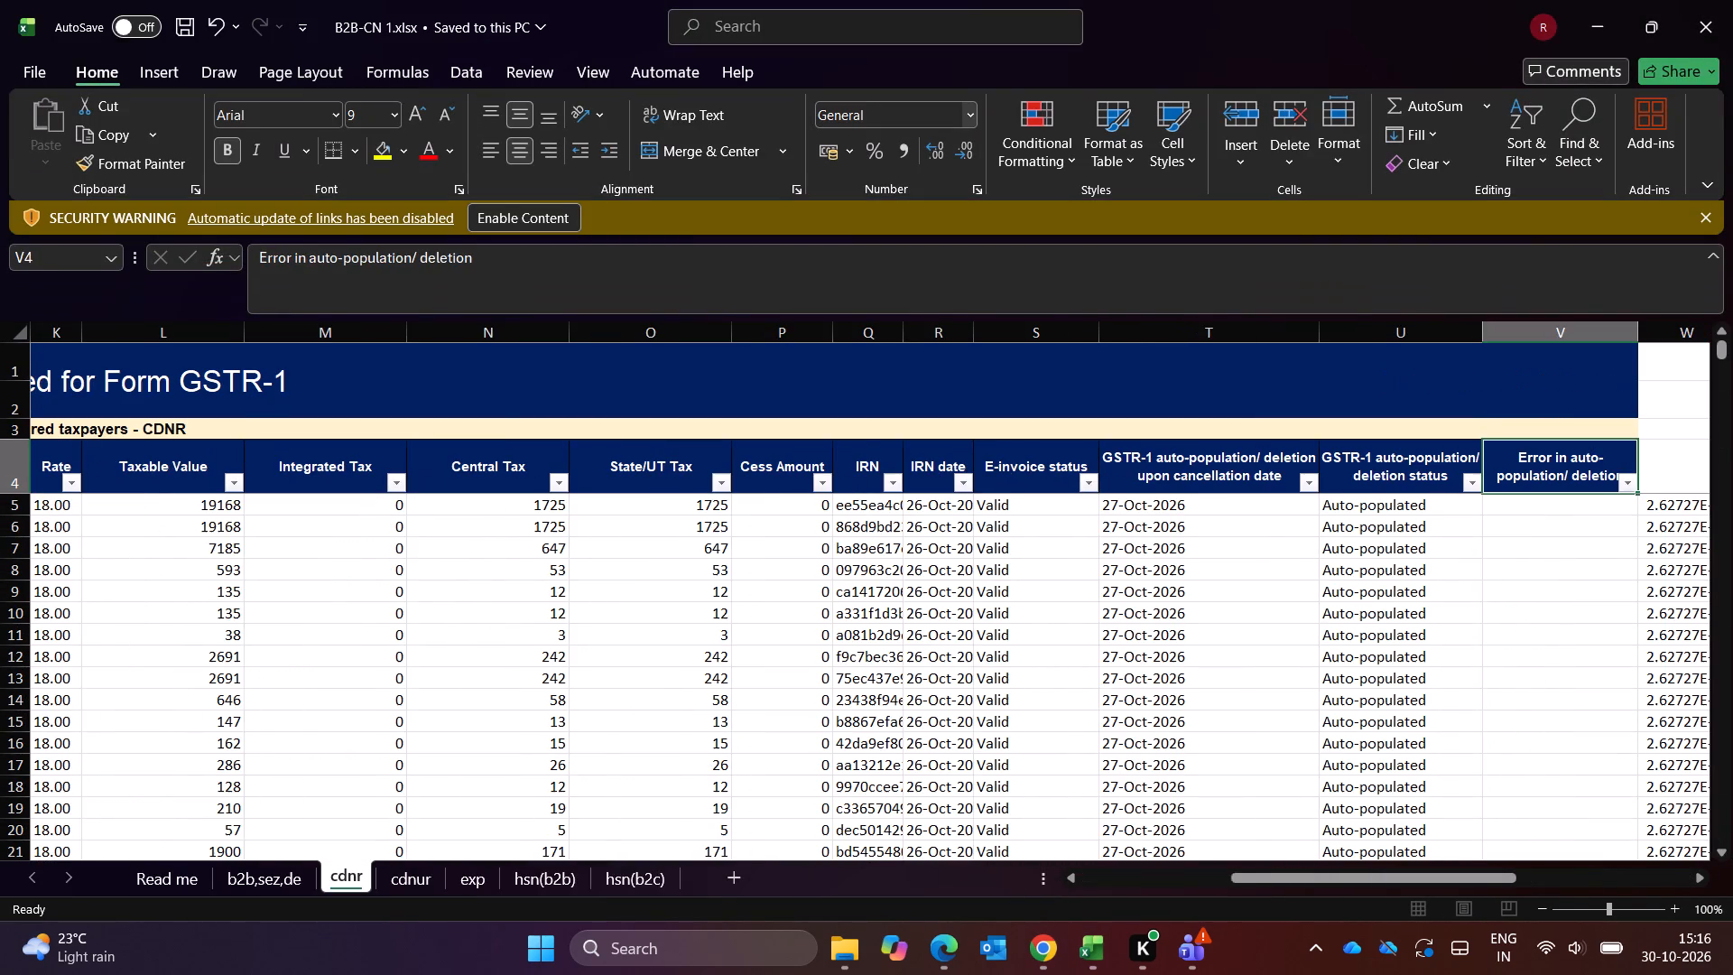
key(Right)
key(alt+Down)
key(Escape)
key(Down)
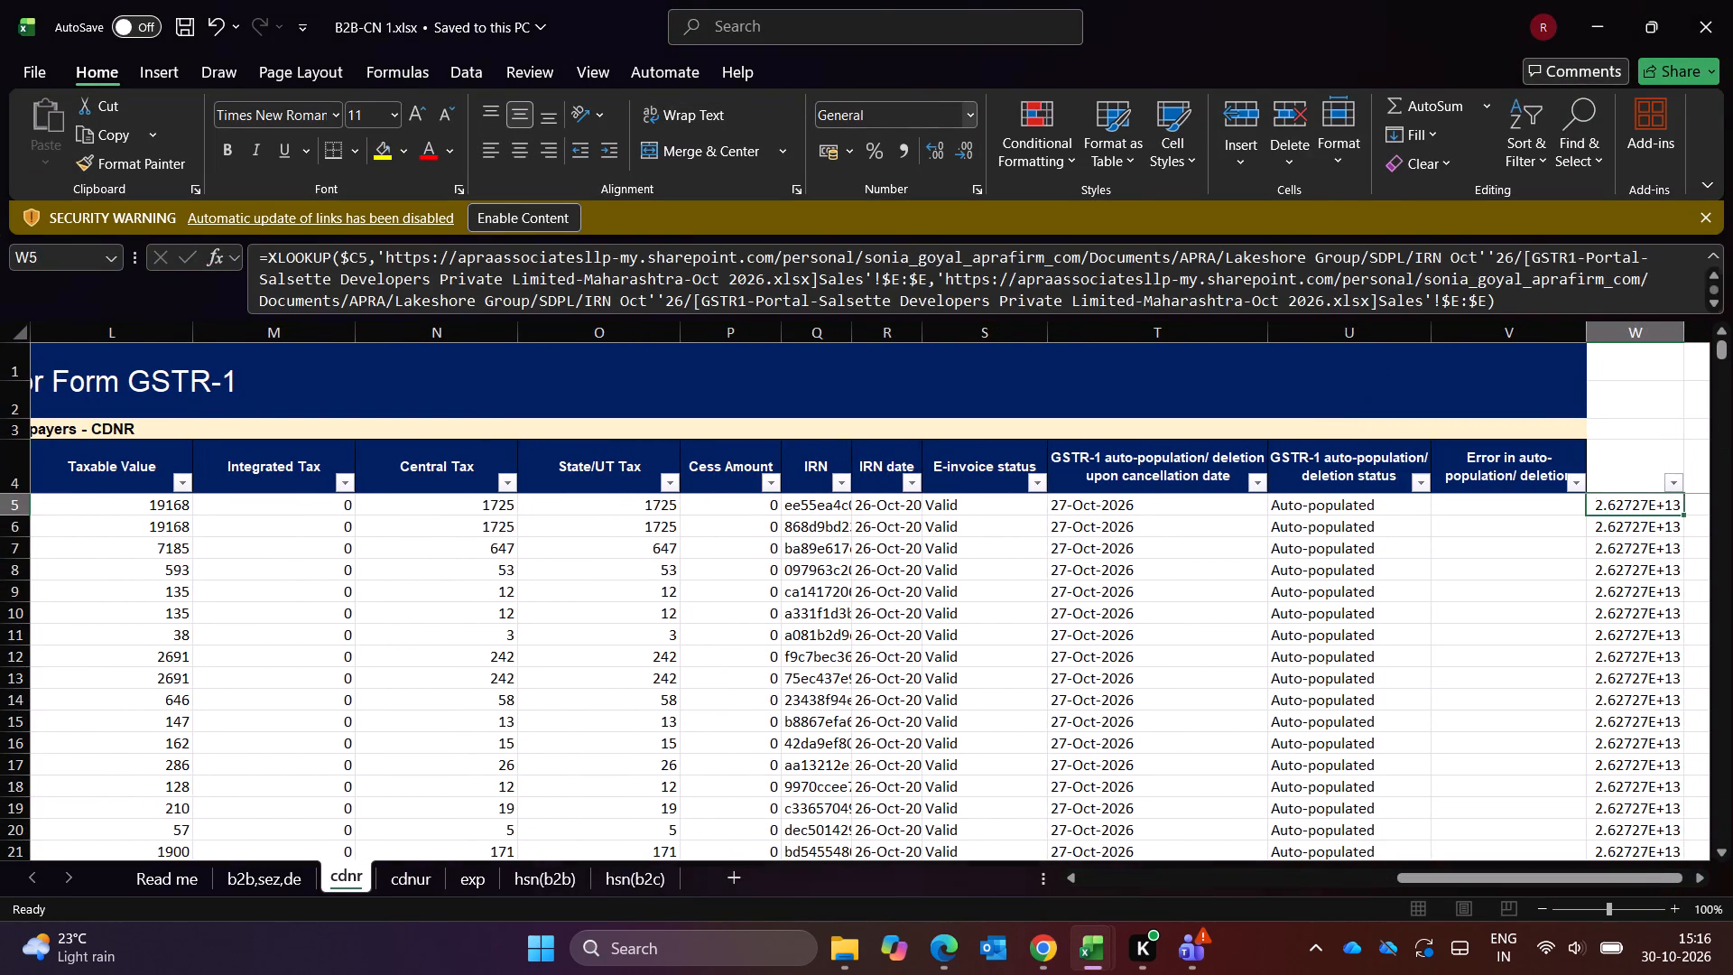
key(Down)
key(Down)
key(Up)
key(Up)
key(Up)
key(Right)
key(Right)
key(Left)
key(Left)
key(Down)
key(Down)
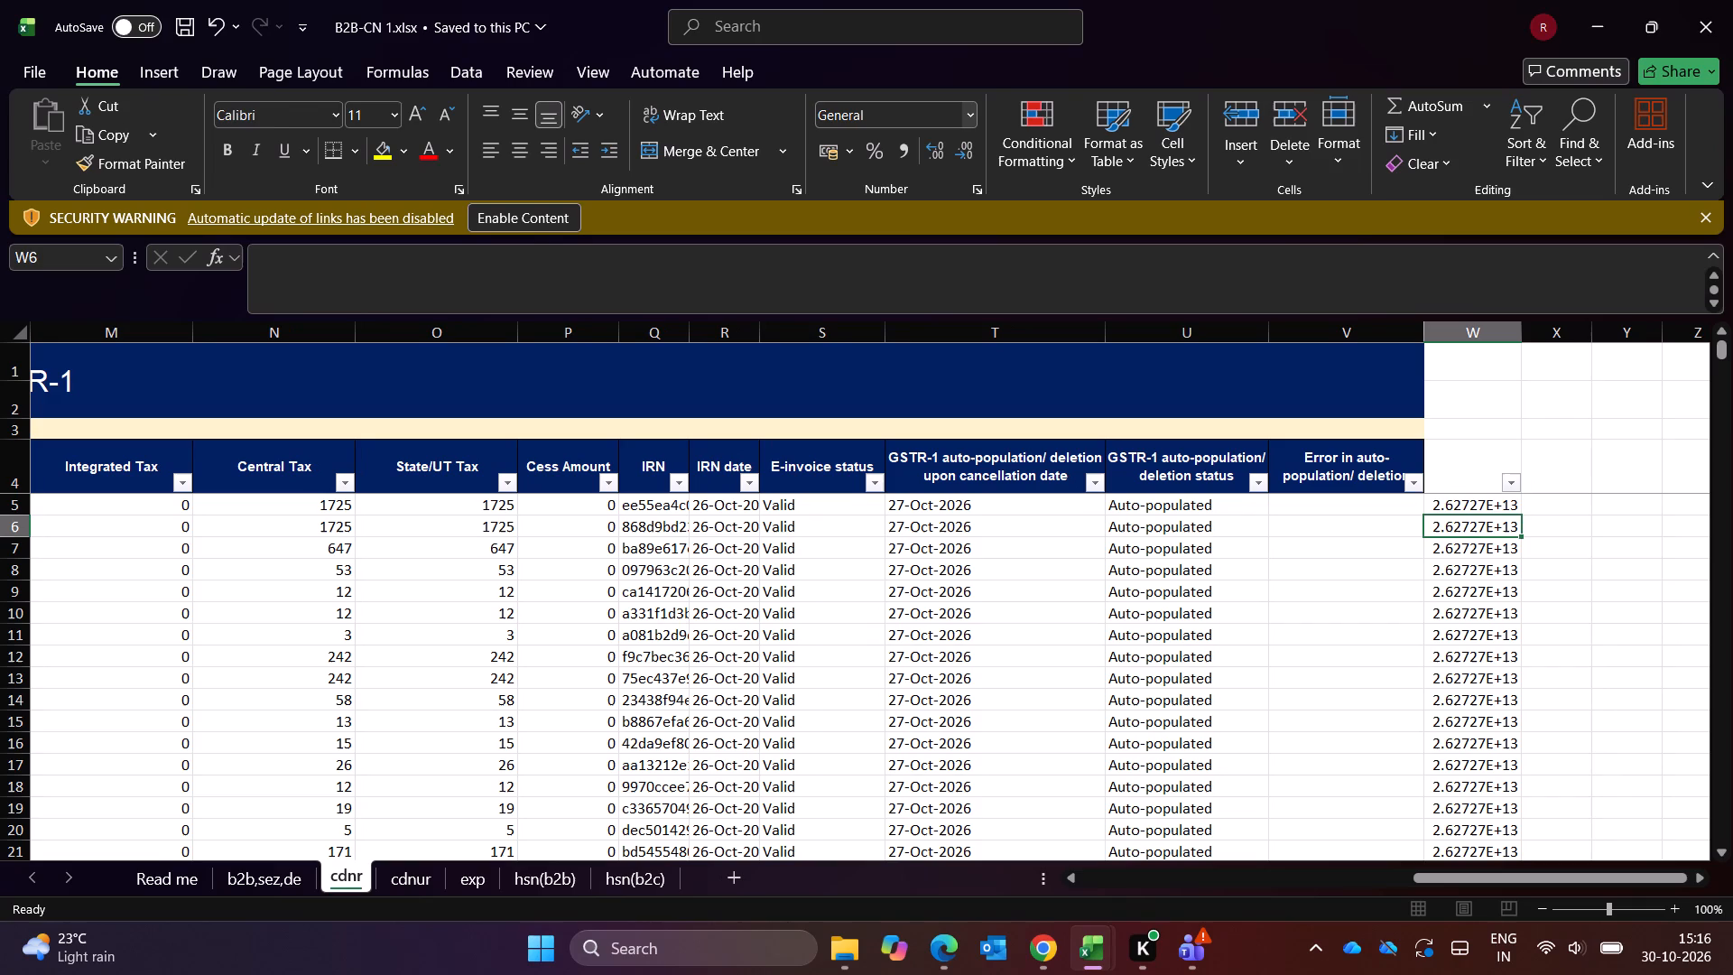
key(Up)
key(Up)
key(Up)
key(Down)
key(Down)
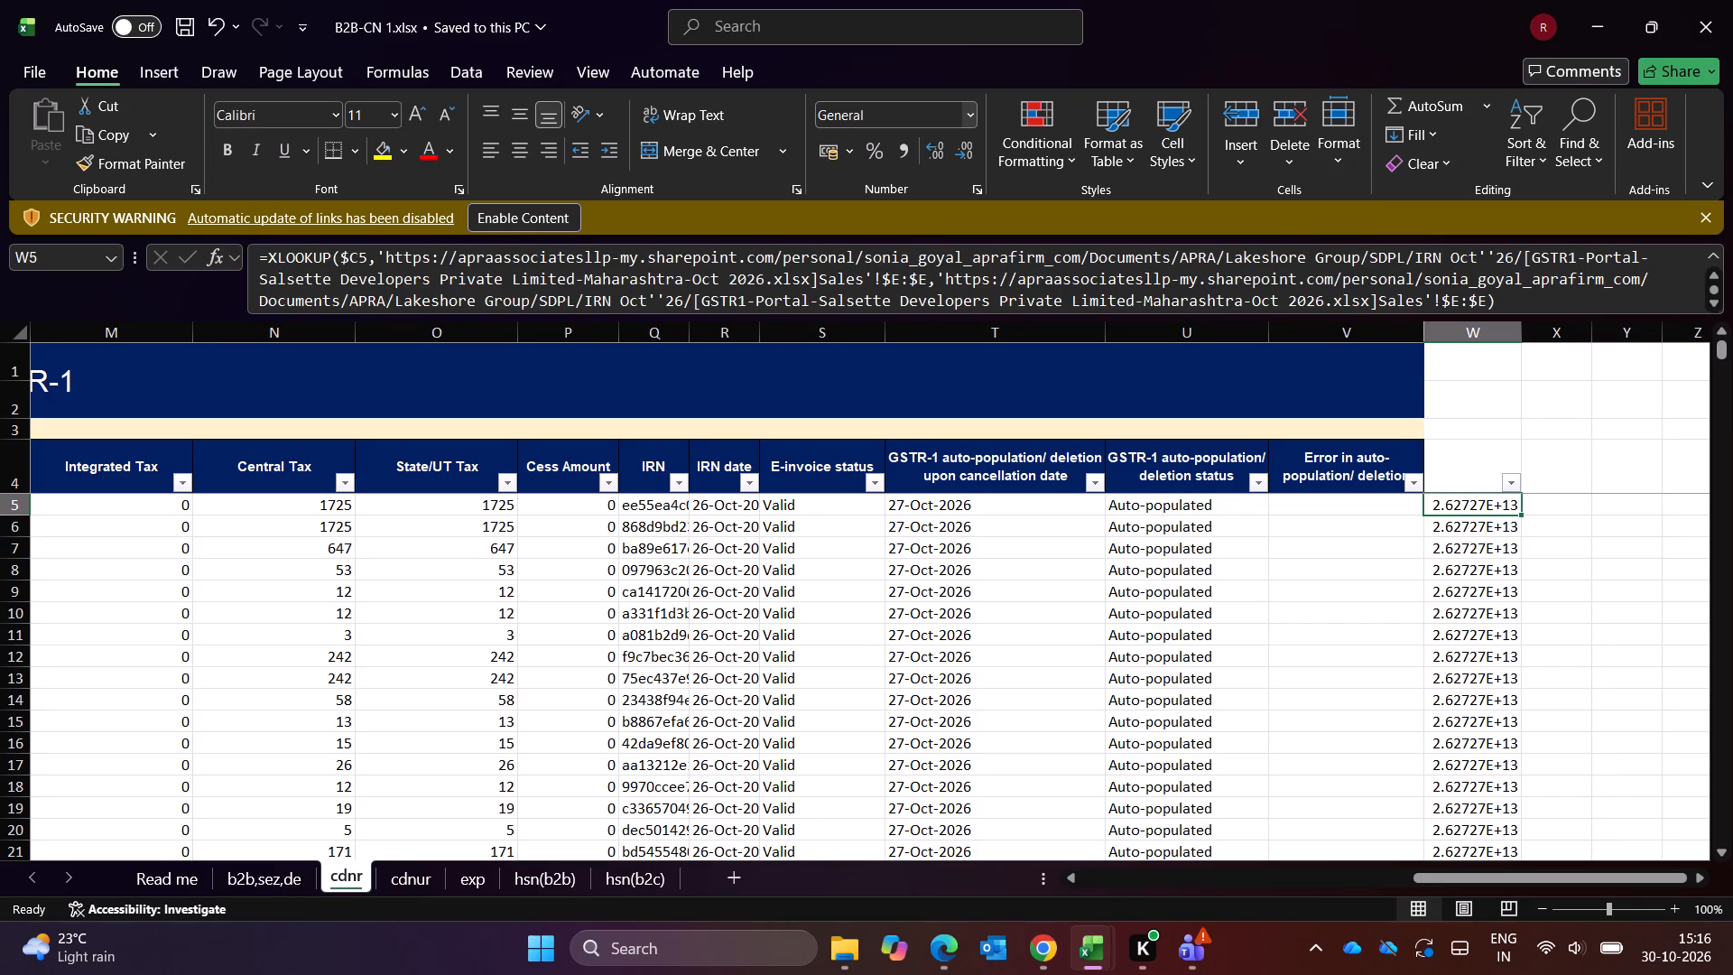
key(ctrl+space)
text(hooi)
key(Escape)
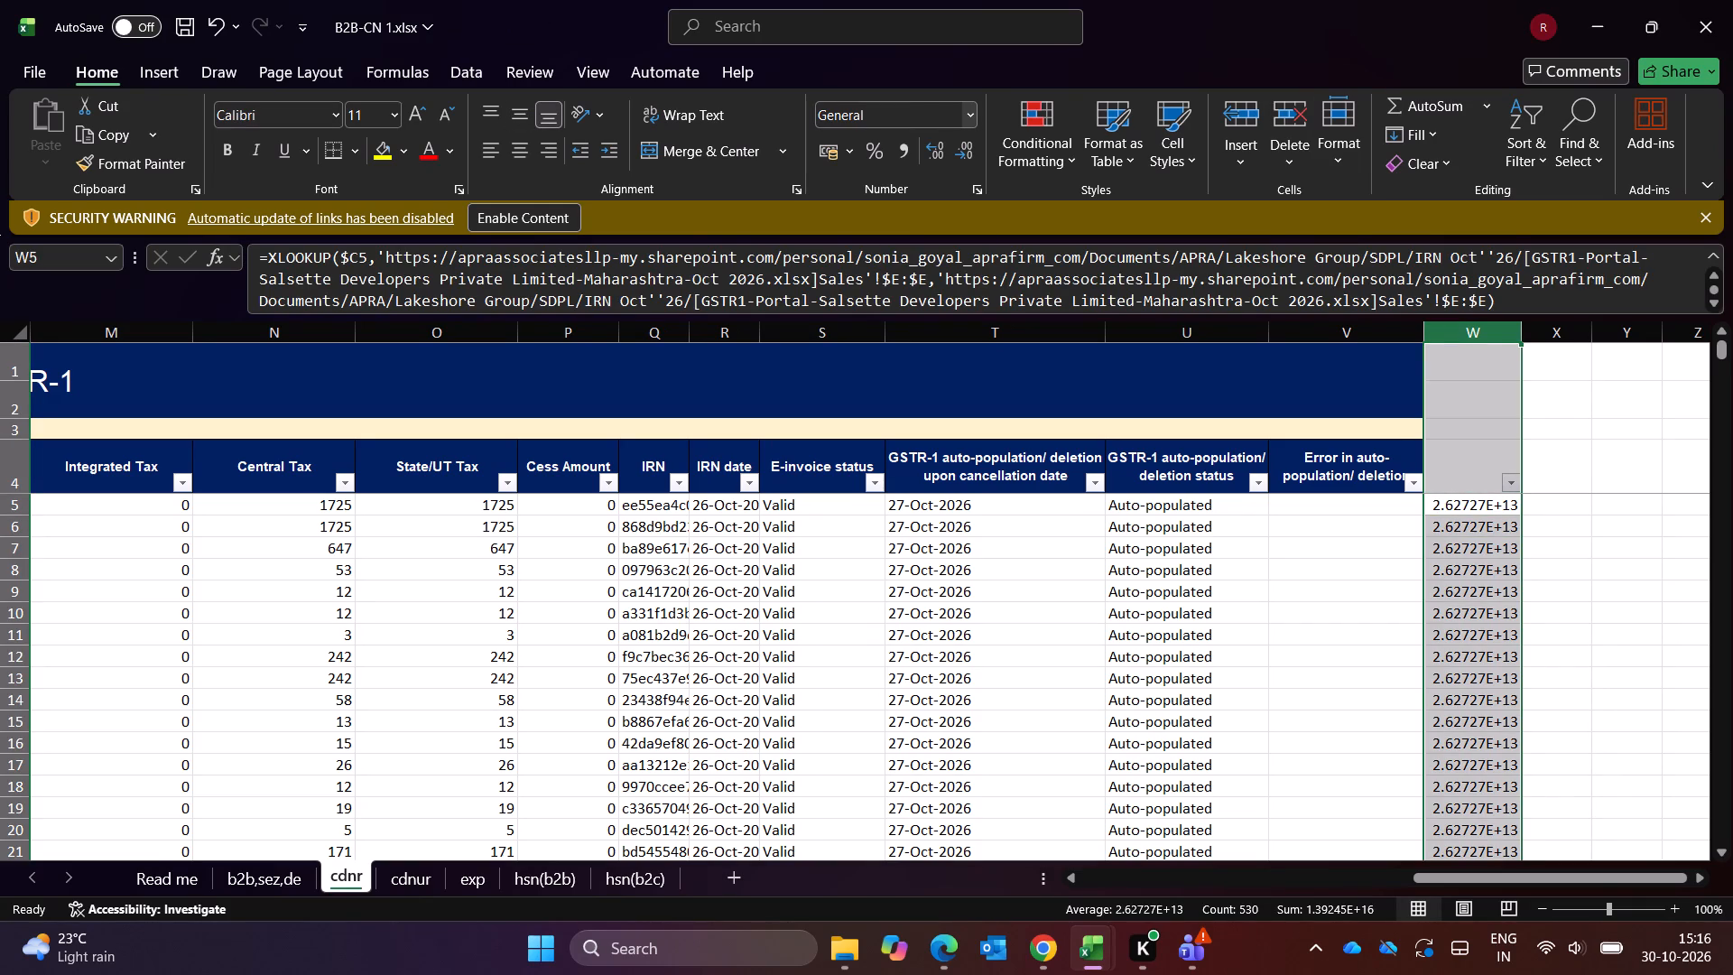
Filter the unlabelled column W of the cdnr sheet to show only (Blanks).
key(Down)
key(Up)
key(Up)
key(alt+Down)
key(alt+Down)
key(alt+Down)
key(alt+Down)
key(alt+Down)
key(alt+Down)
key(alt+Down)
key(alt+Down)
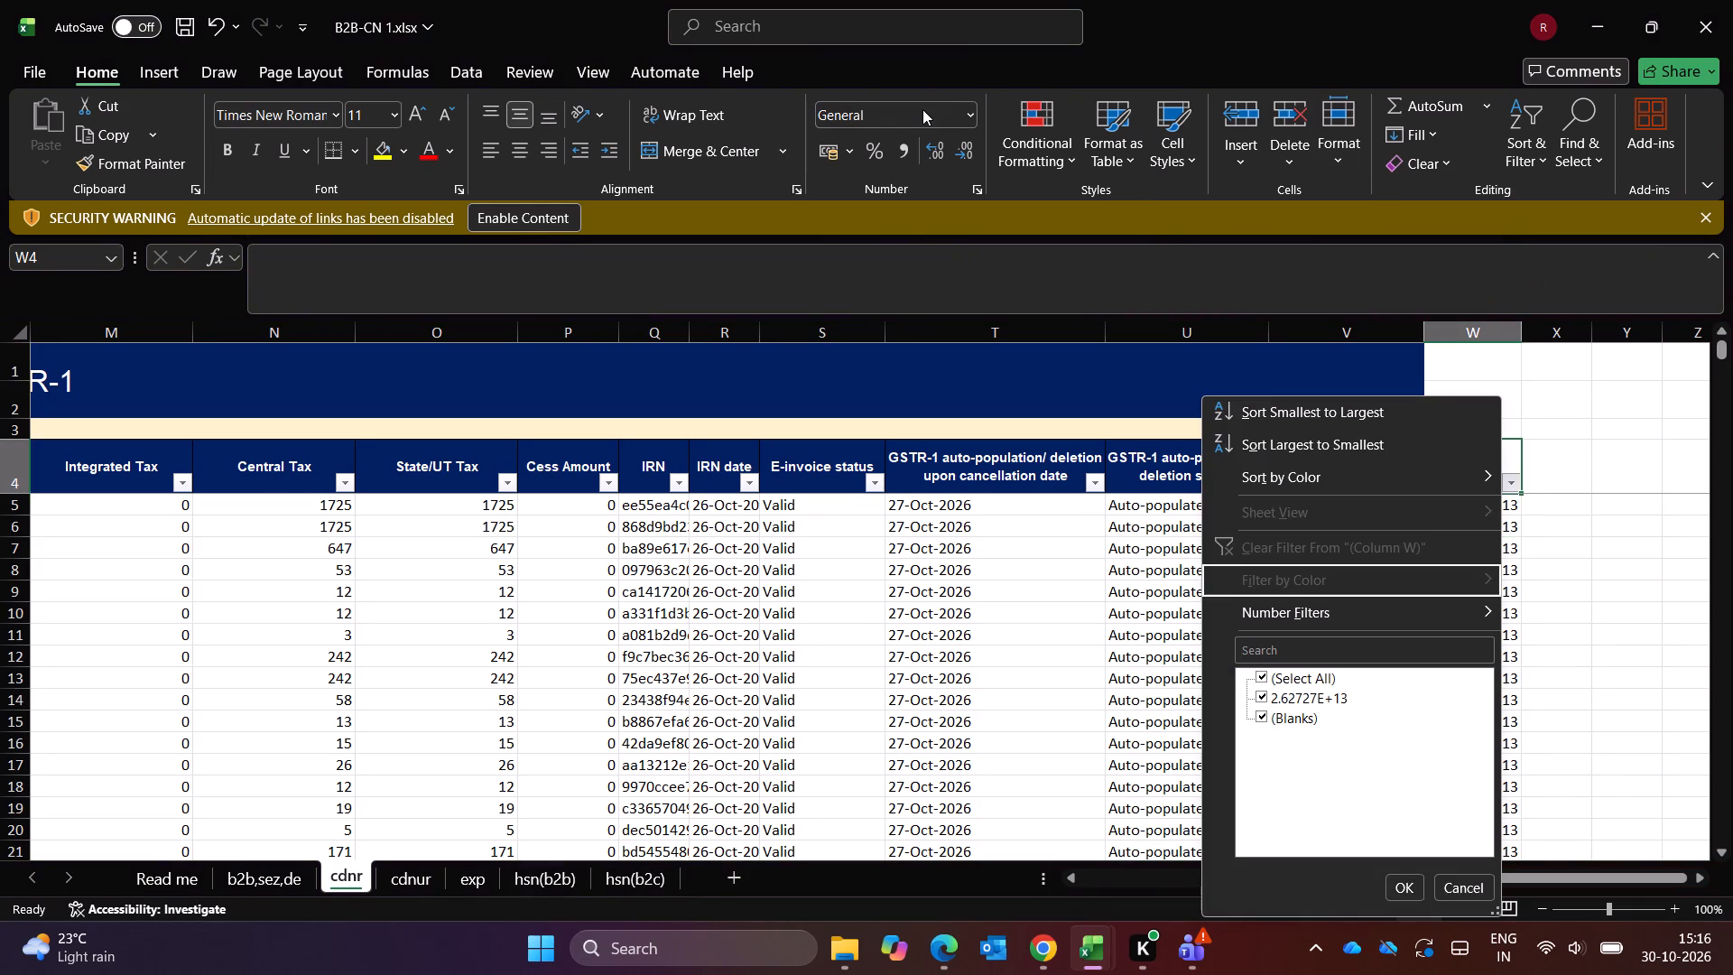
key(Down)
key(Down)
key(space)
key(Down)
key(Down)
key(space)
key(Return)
Examine the blank-filtered cdnr records across the columns from GSTIN/UIN of Recipient to Rate.
key(ctrl+Left)
key(ctrl+Left)
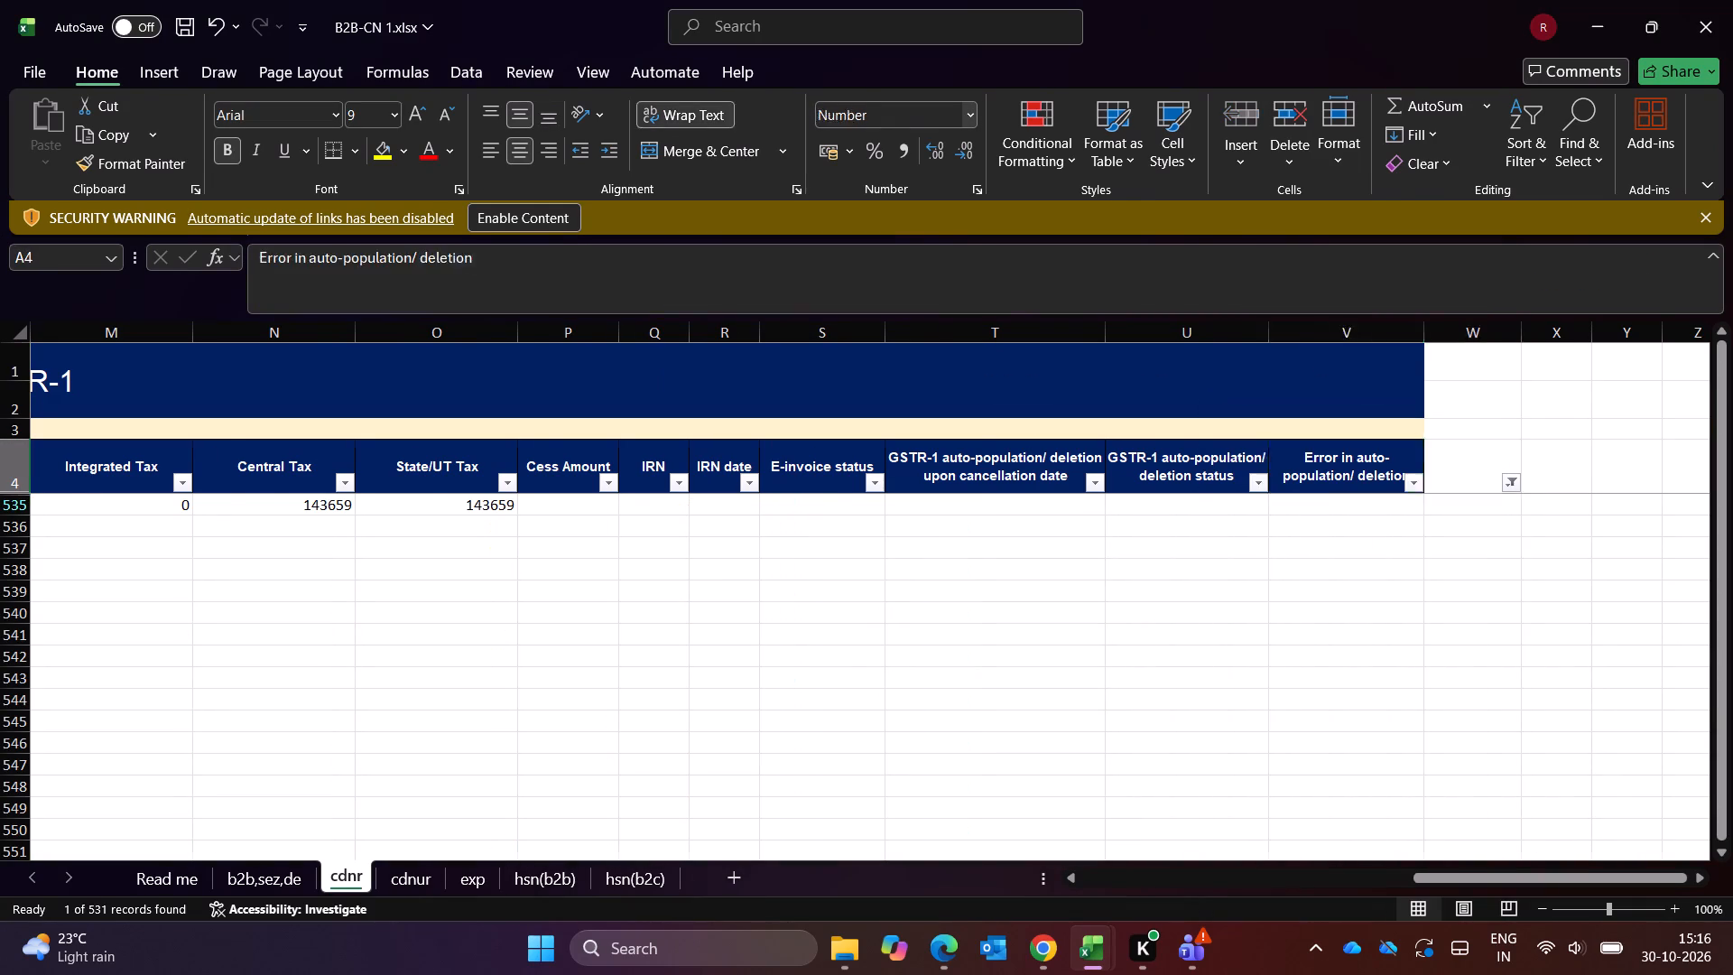
key(Right)
key(Down)
key(Up)
key(Right)
key(Right)
key(Right)
key(Right)
key(Right)
key(Right)
key(Right)
key(Right)
key(Right)
key(Right)
key(Right)
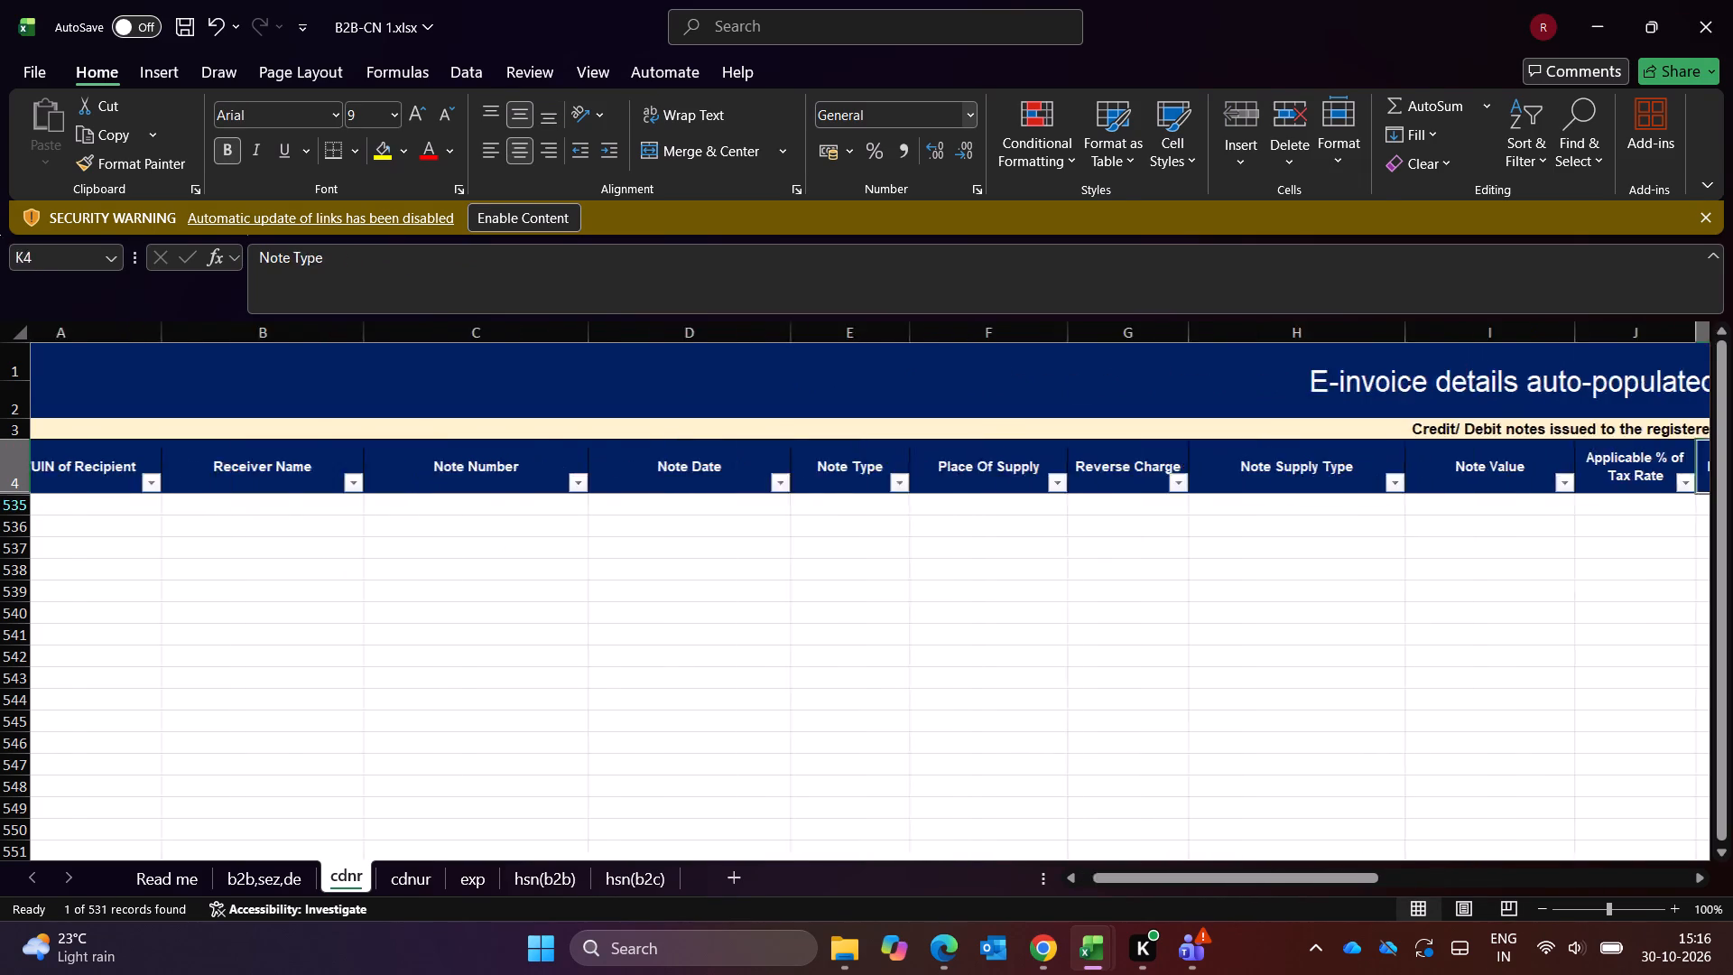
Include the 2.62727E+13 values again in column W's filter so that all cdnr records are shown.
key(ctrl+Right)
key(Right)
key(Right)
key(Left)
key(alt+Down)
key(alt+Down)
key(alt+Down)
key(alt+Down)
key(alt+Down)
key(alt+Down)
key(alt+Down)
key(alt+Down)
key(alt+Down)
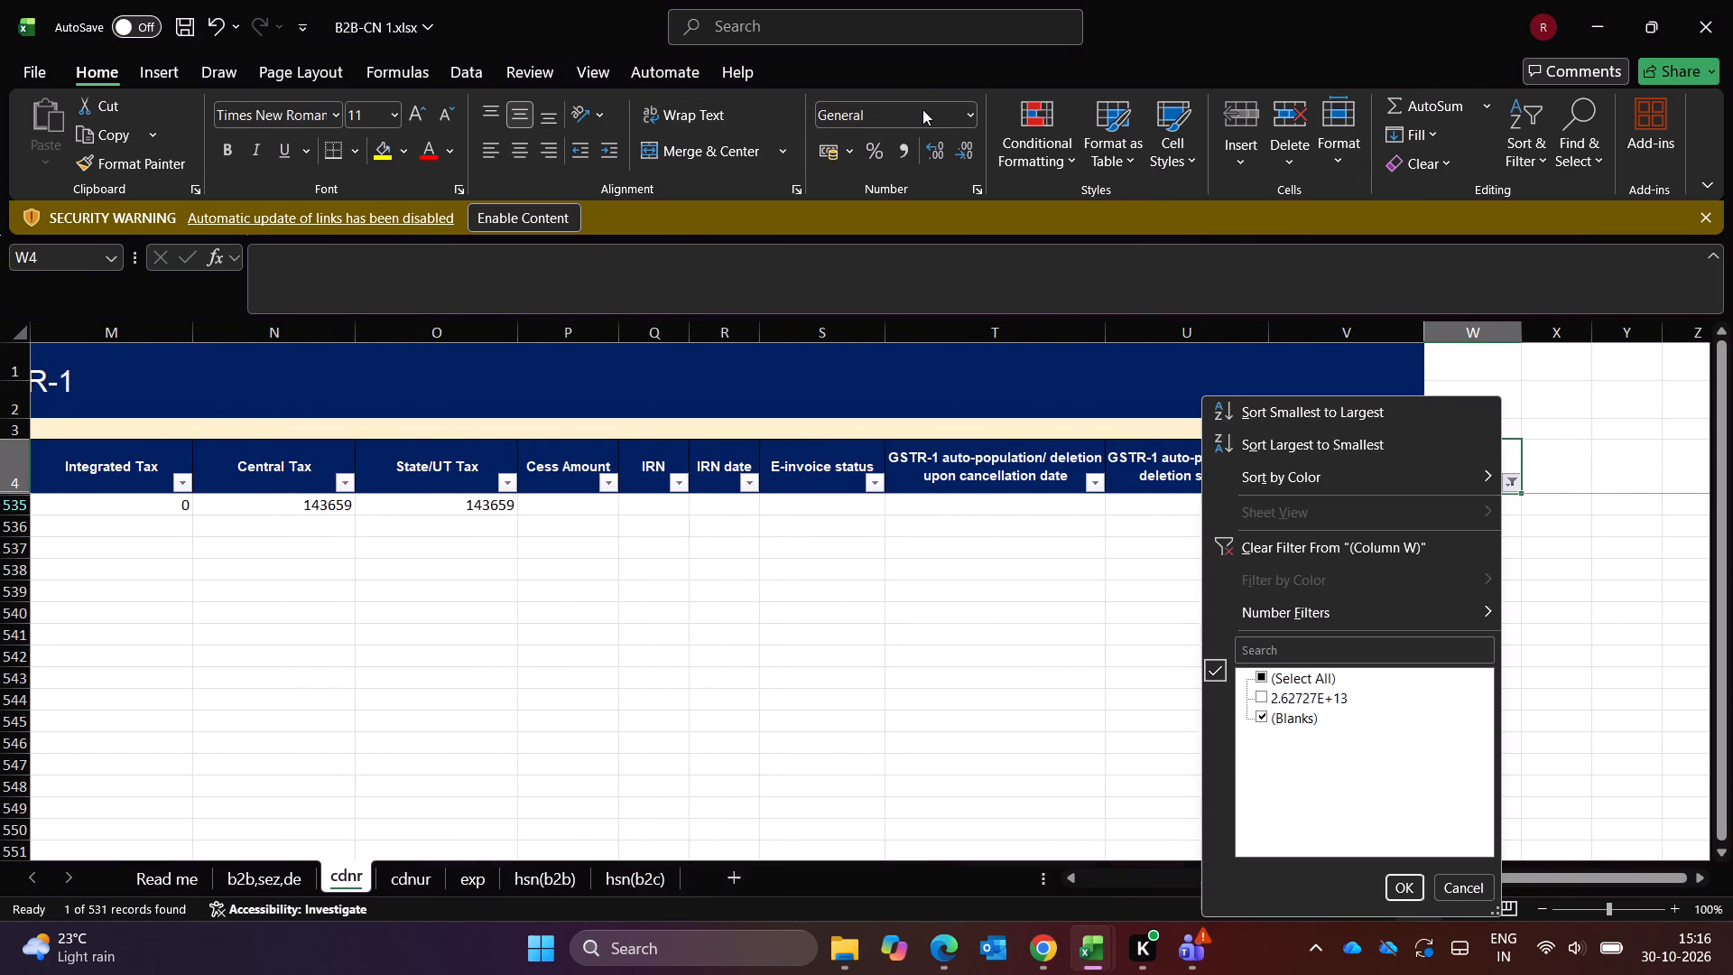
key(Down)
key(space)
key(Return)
Examine the cdnr credit note columns from Receiver Name and Note Number through Note Value and Rate.
key(ctrl+Left)
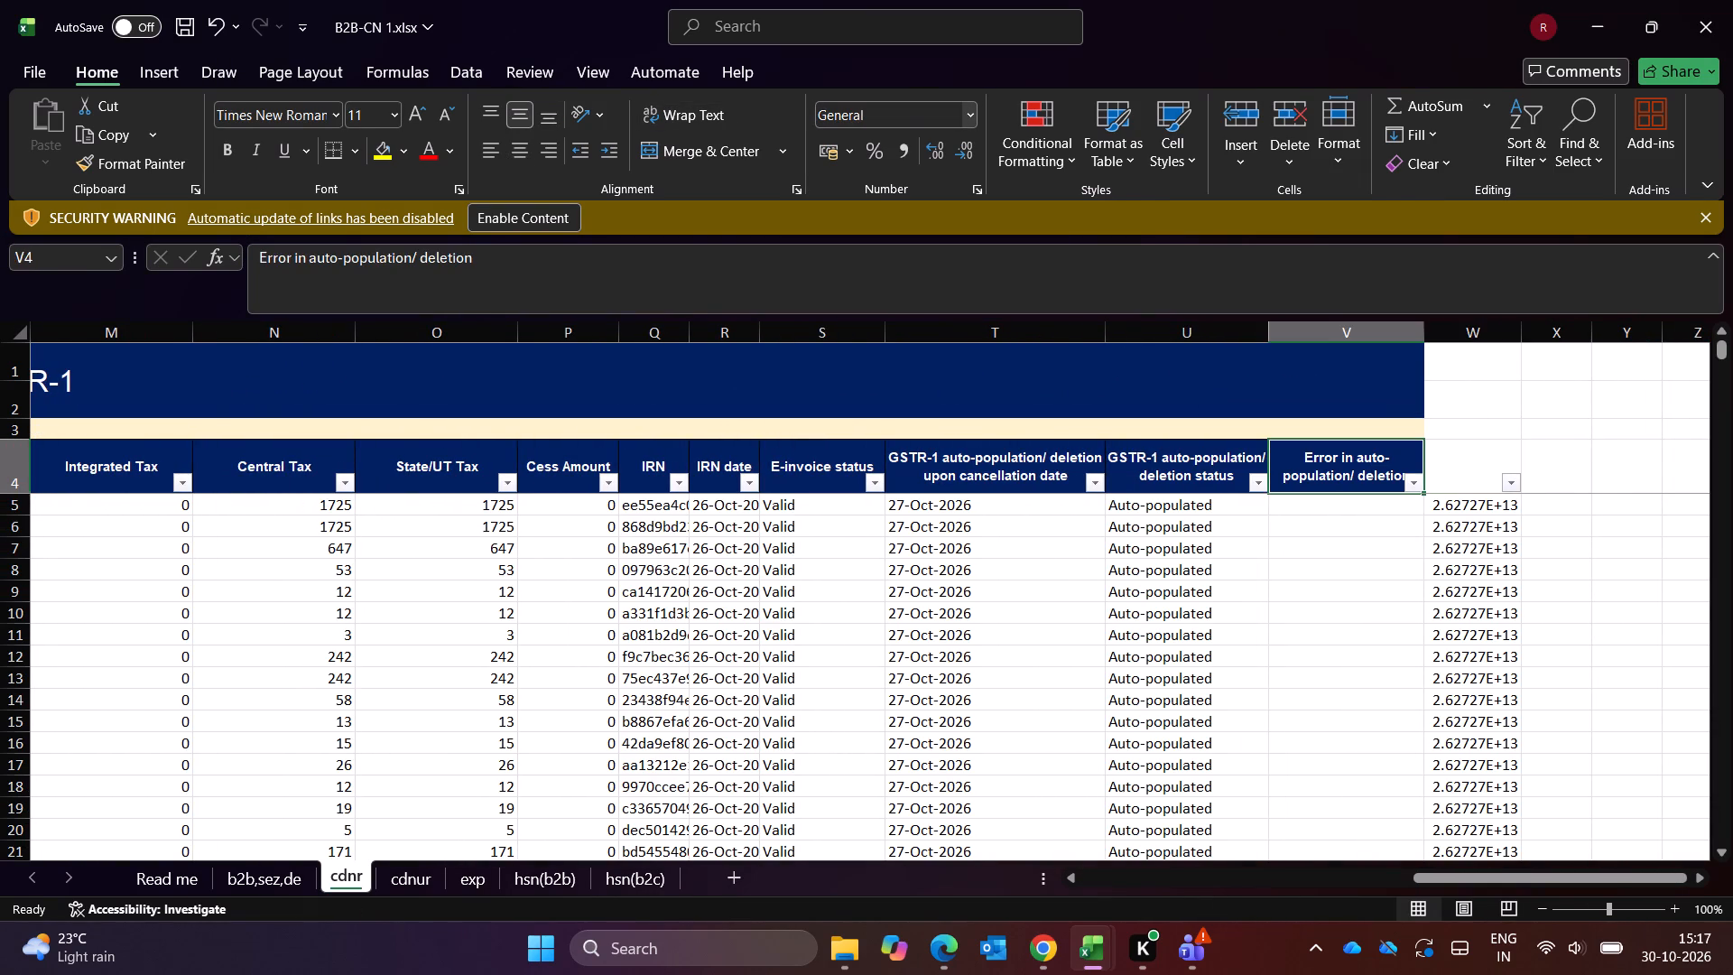
key(ctrl+Left)
key(Right)
key(Right)
key(Right)
key(Right)
key(Right)
key(Right)
key(Right)
key(Right)
key(Right)
key(Right)
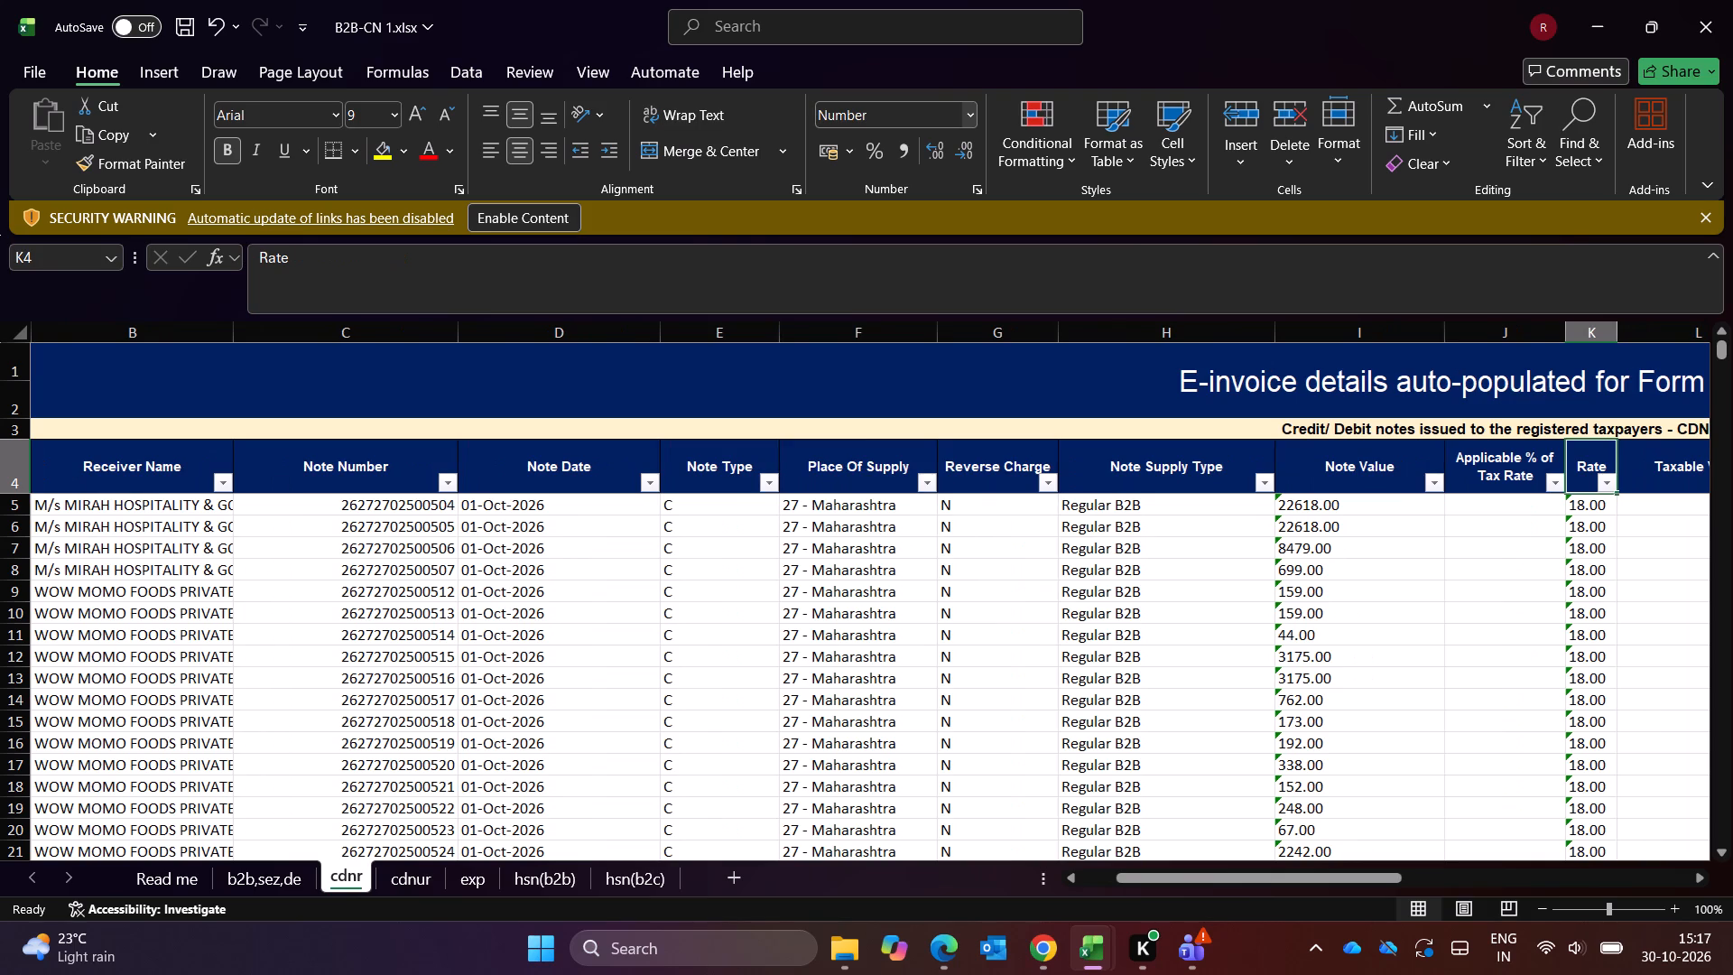
key(Left)
key(Left)
key(Left)
key(Left)
key(alt+Tab)
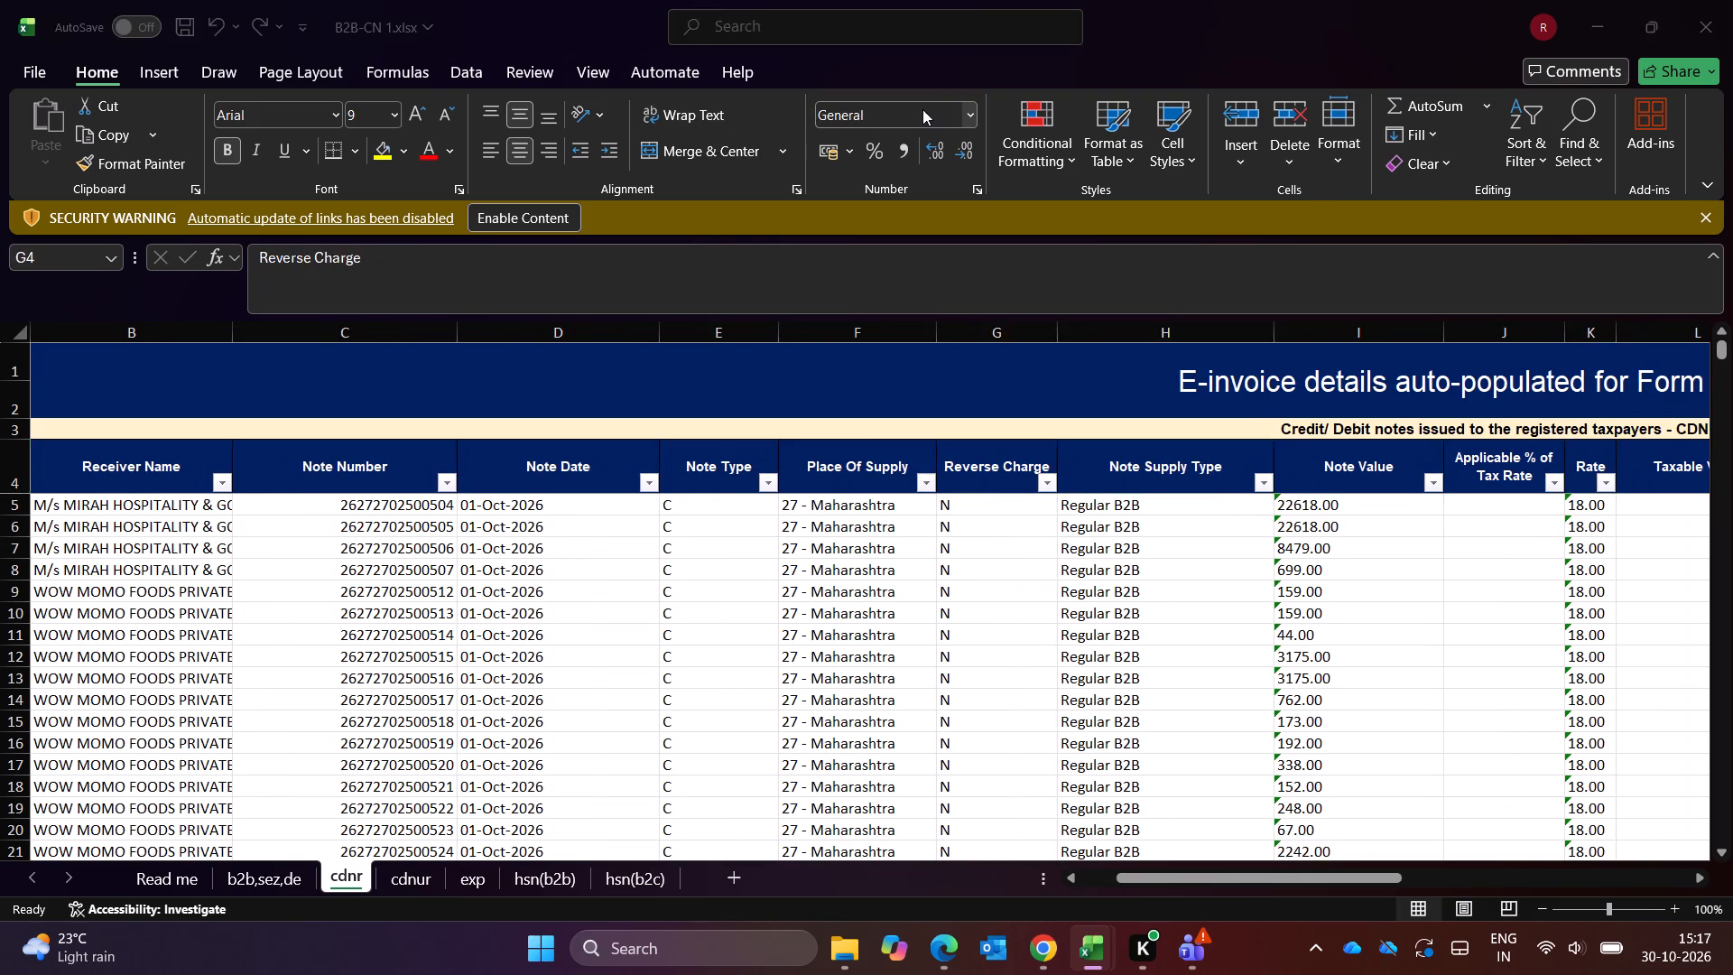
key(Left)
key(ctrl+Left)
key(ctrl+Left)
key(Down)
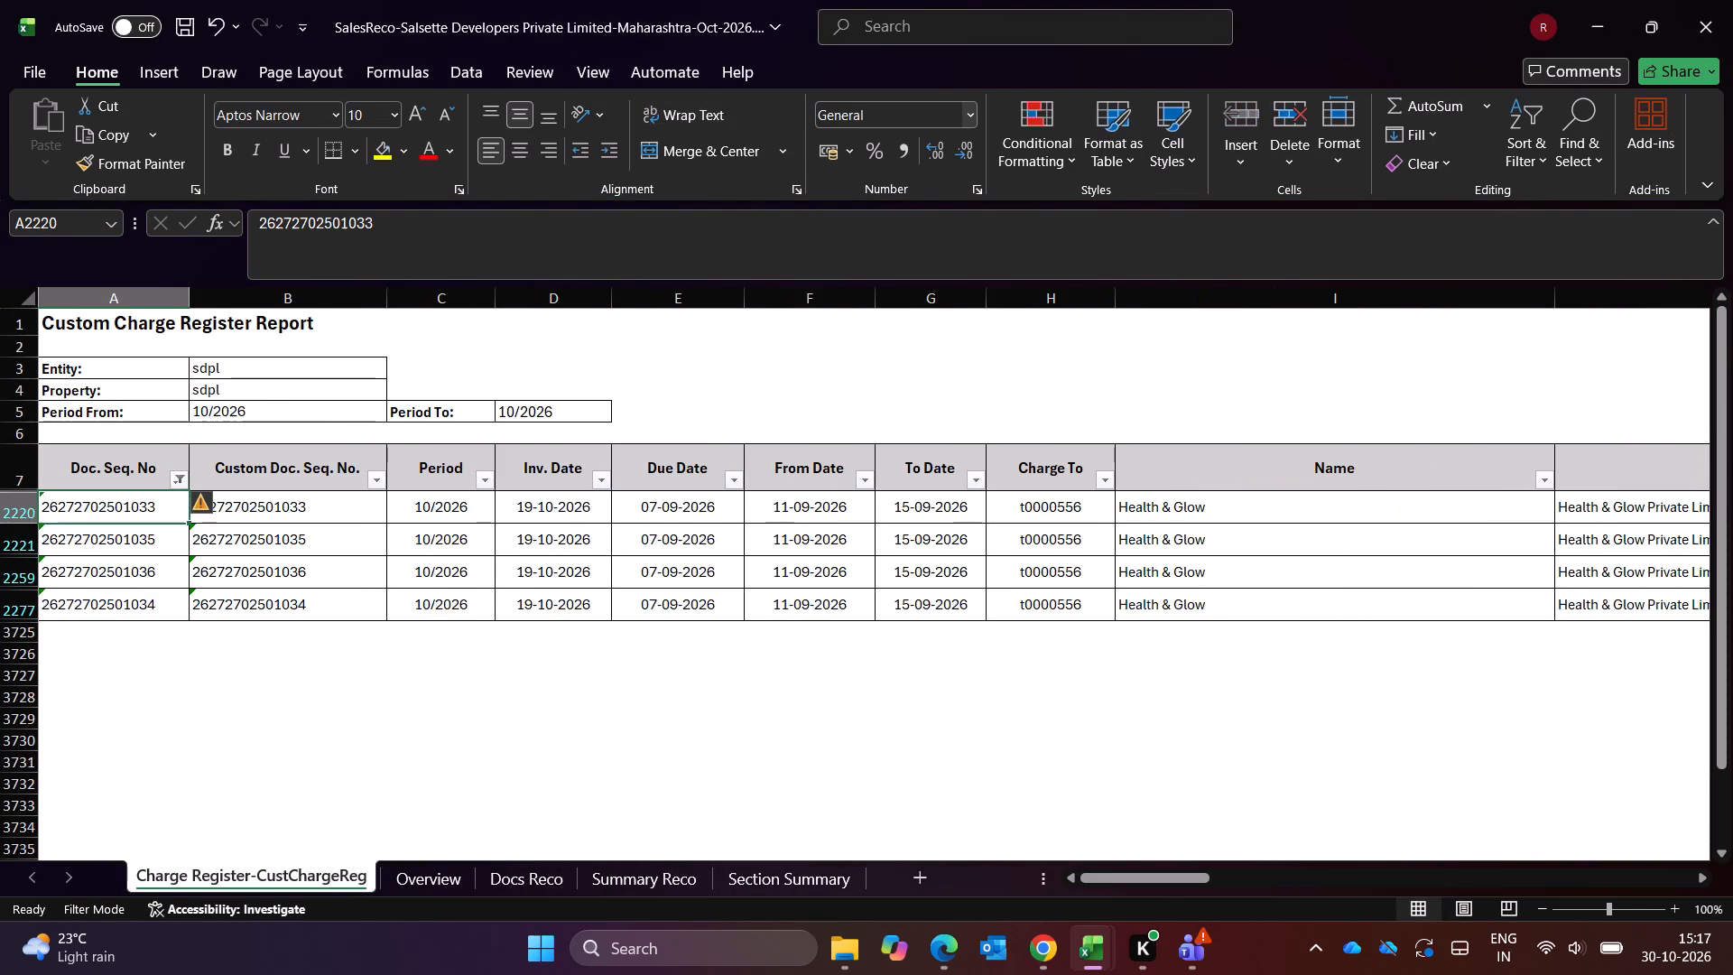
key(ctrl+c)
key(alt+Tab)
key(Left)
key(Left)
key(Left)
key(Left)
key(alt+Down)
key(alt+Down)
key(alt+Down)
key(alt+Down)
key(alt+Down)
key(alt+Down)
key(alt+Down)
key(alt+Down)
key(alt+Down)
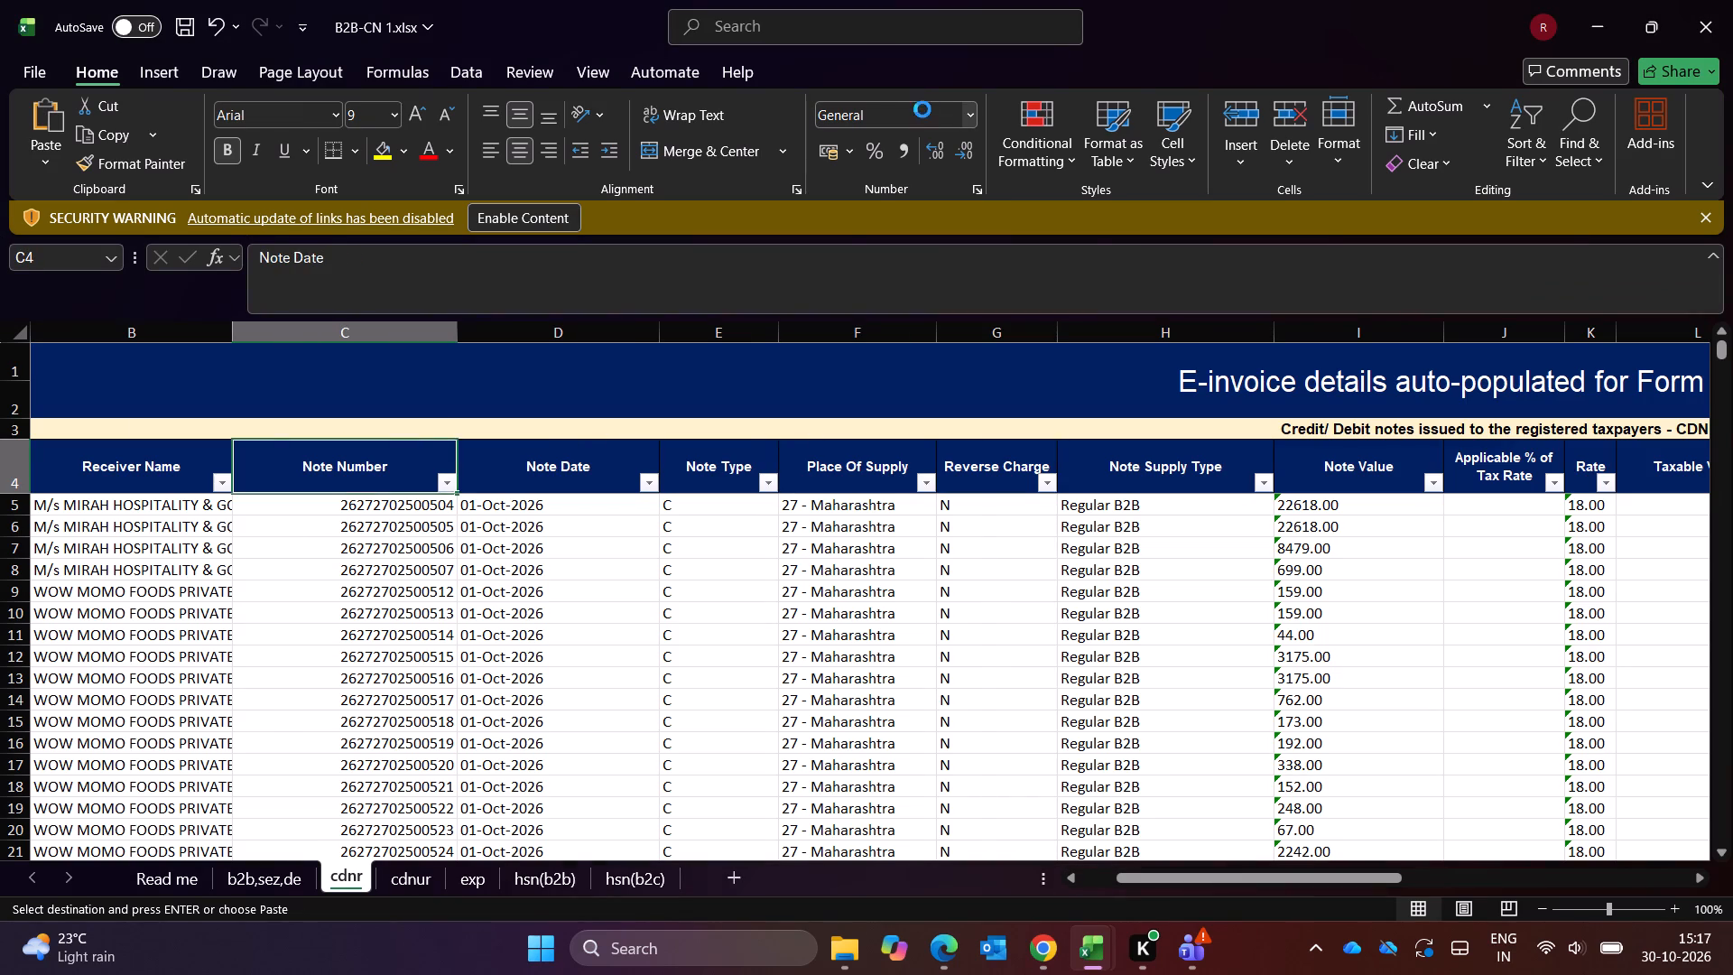
key(ctrl+v)
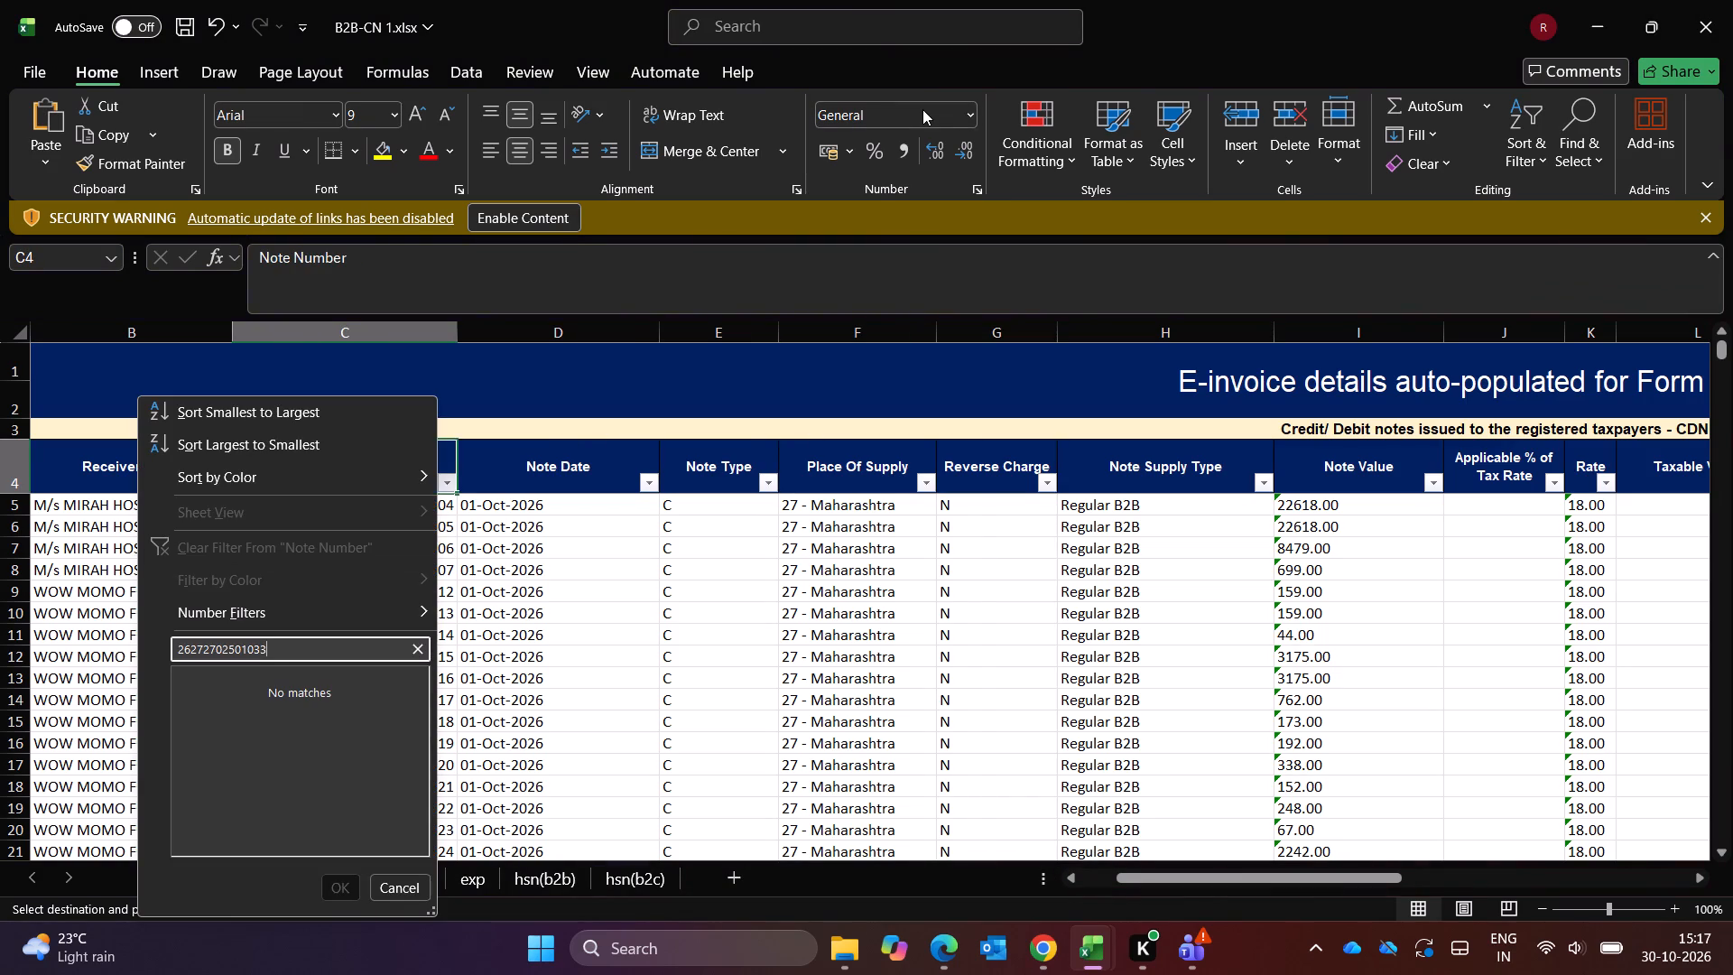
key(BackSpace)
key(BackSpace)
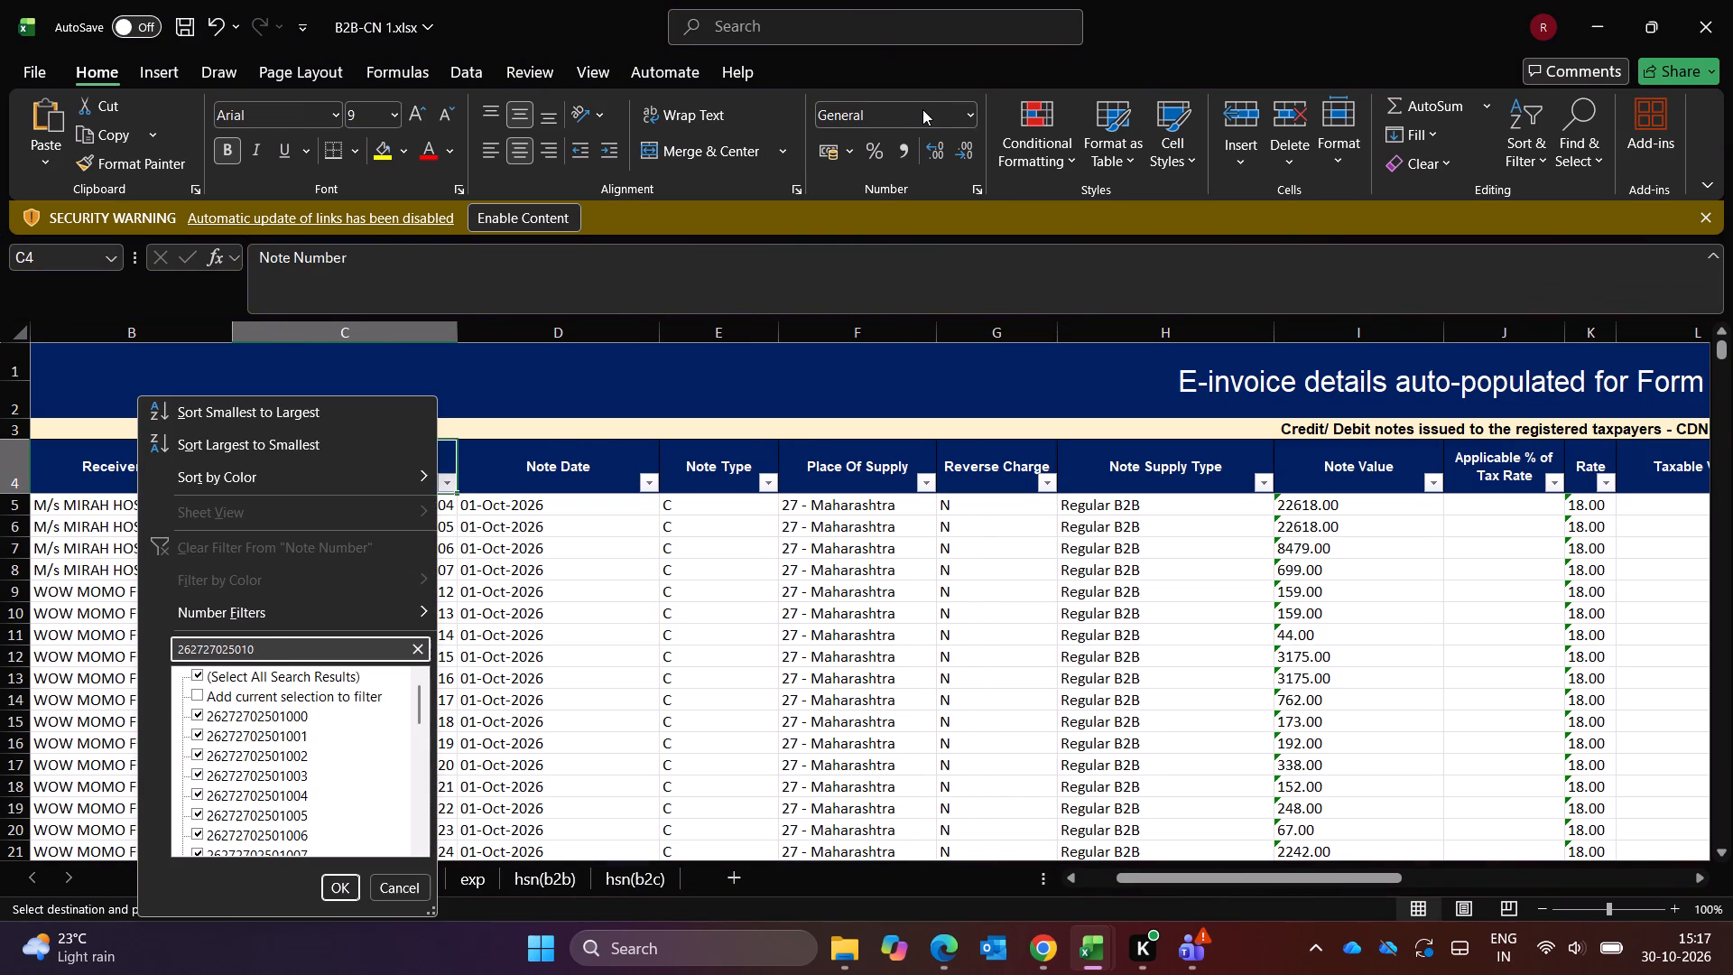
key(3)
key(Down)
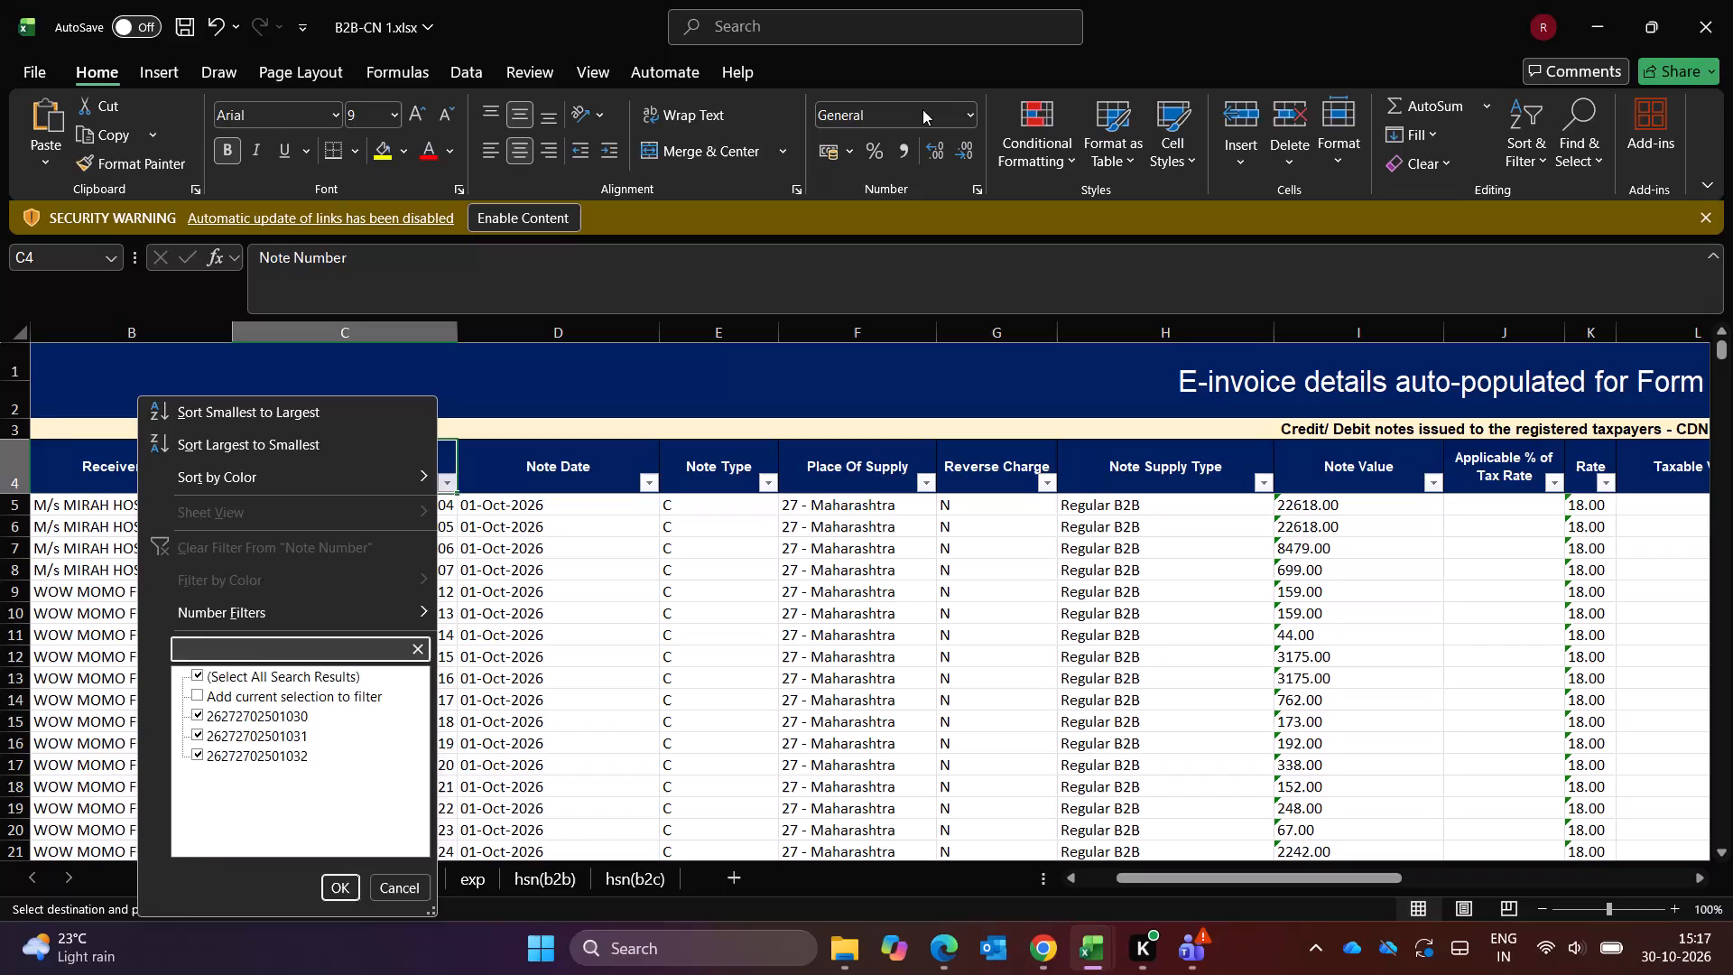
key(Down)
key(Down)
key(Down)
key(Down)
key(Up)
key(Up)
key(Up)
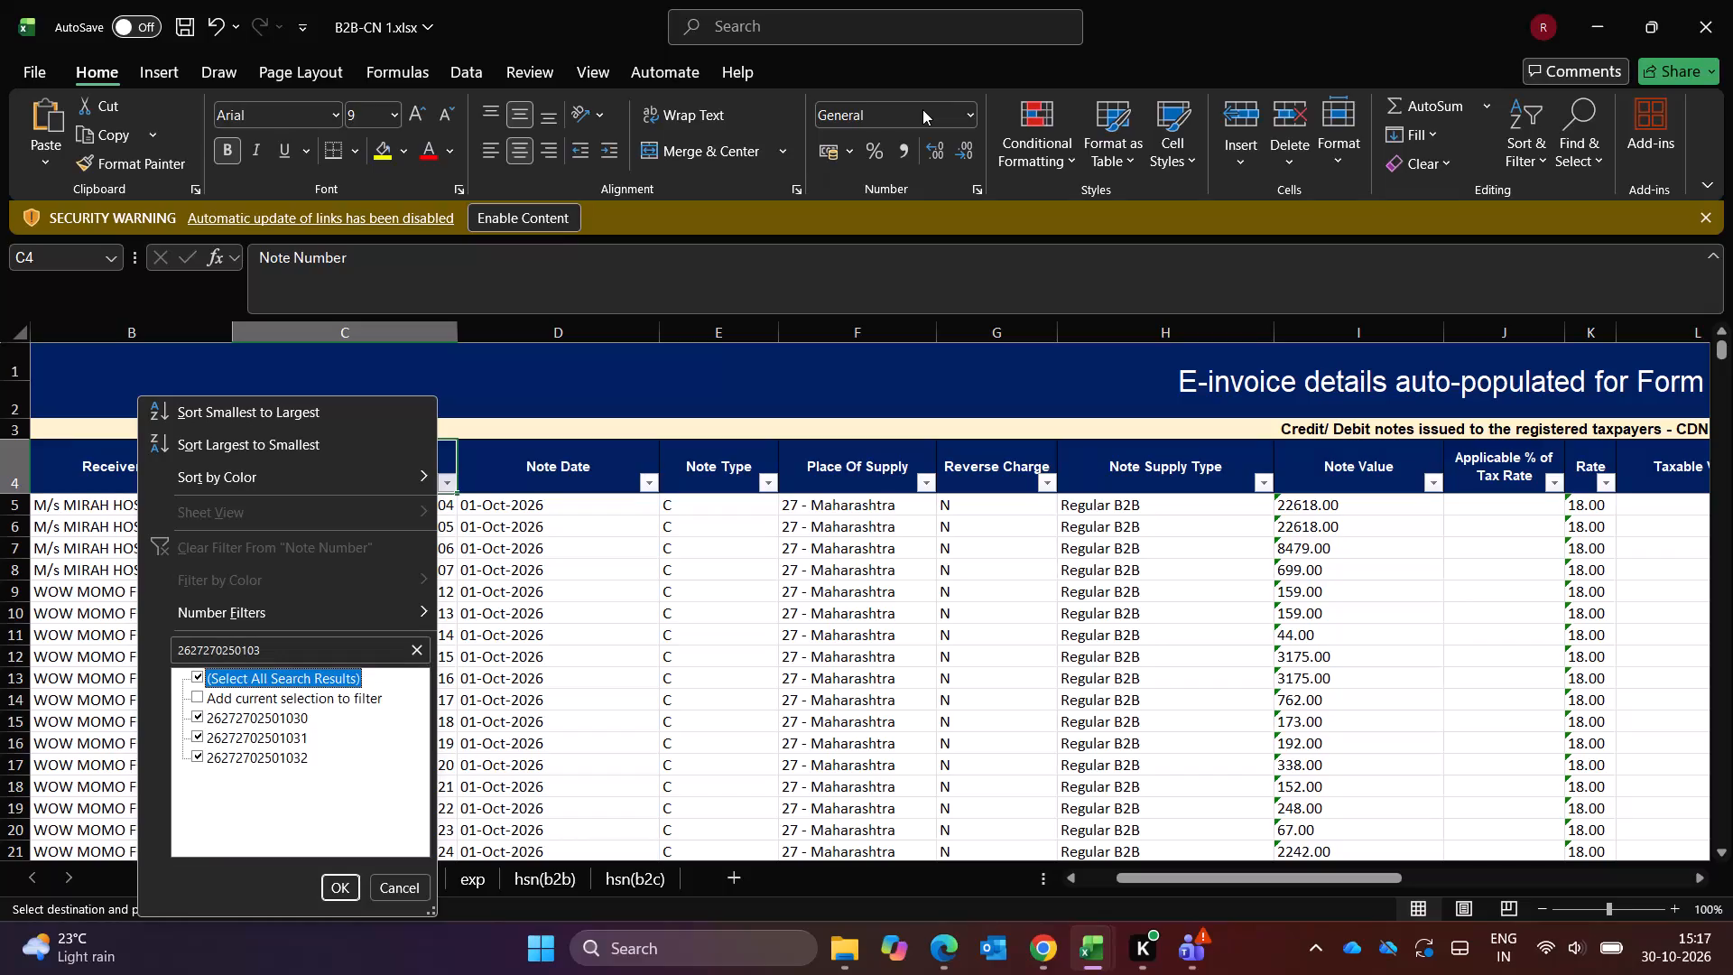
key(Escape)
Switch to the SalesReco workbook and check the filtered Doc. Seq. No entries in the charge register.
key(alt+Tab)
key(Down)
key(Down)
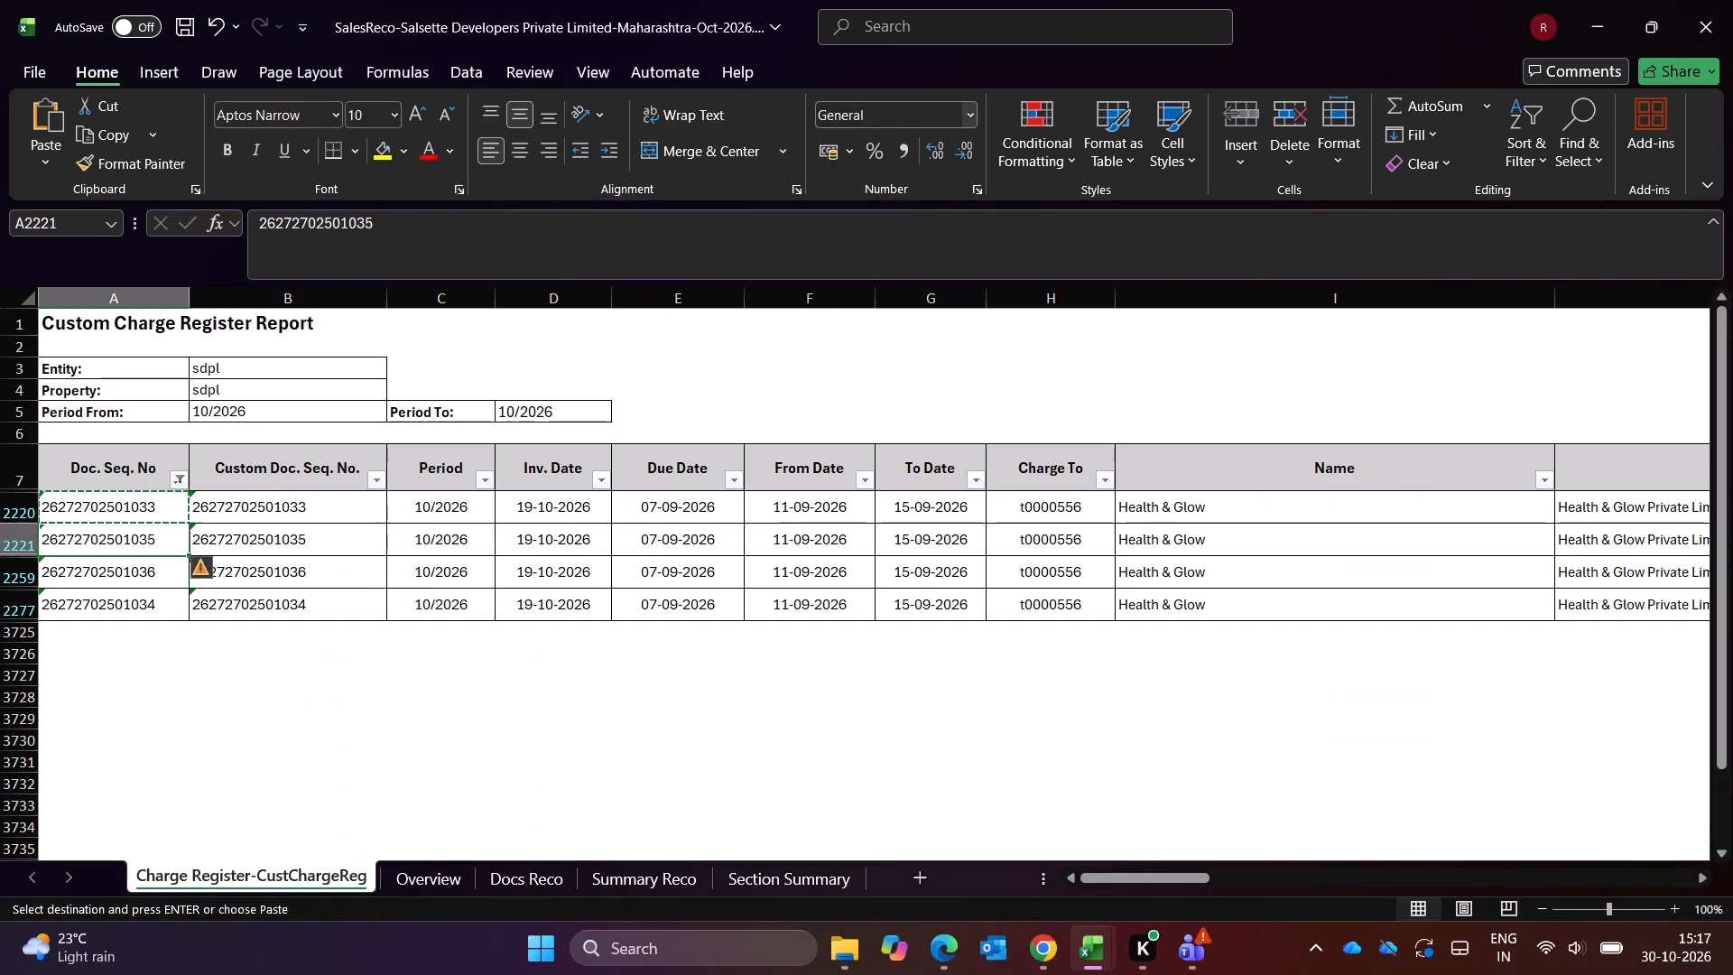
key(Down)
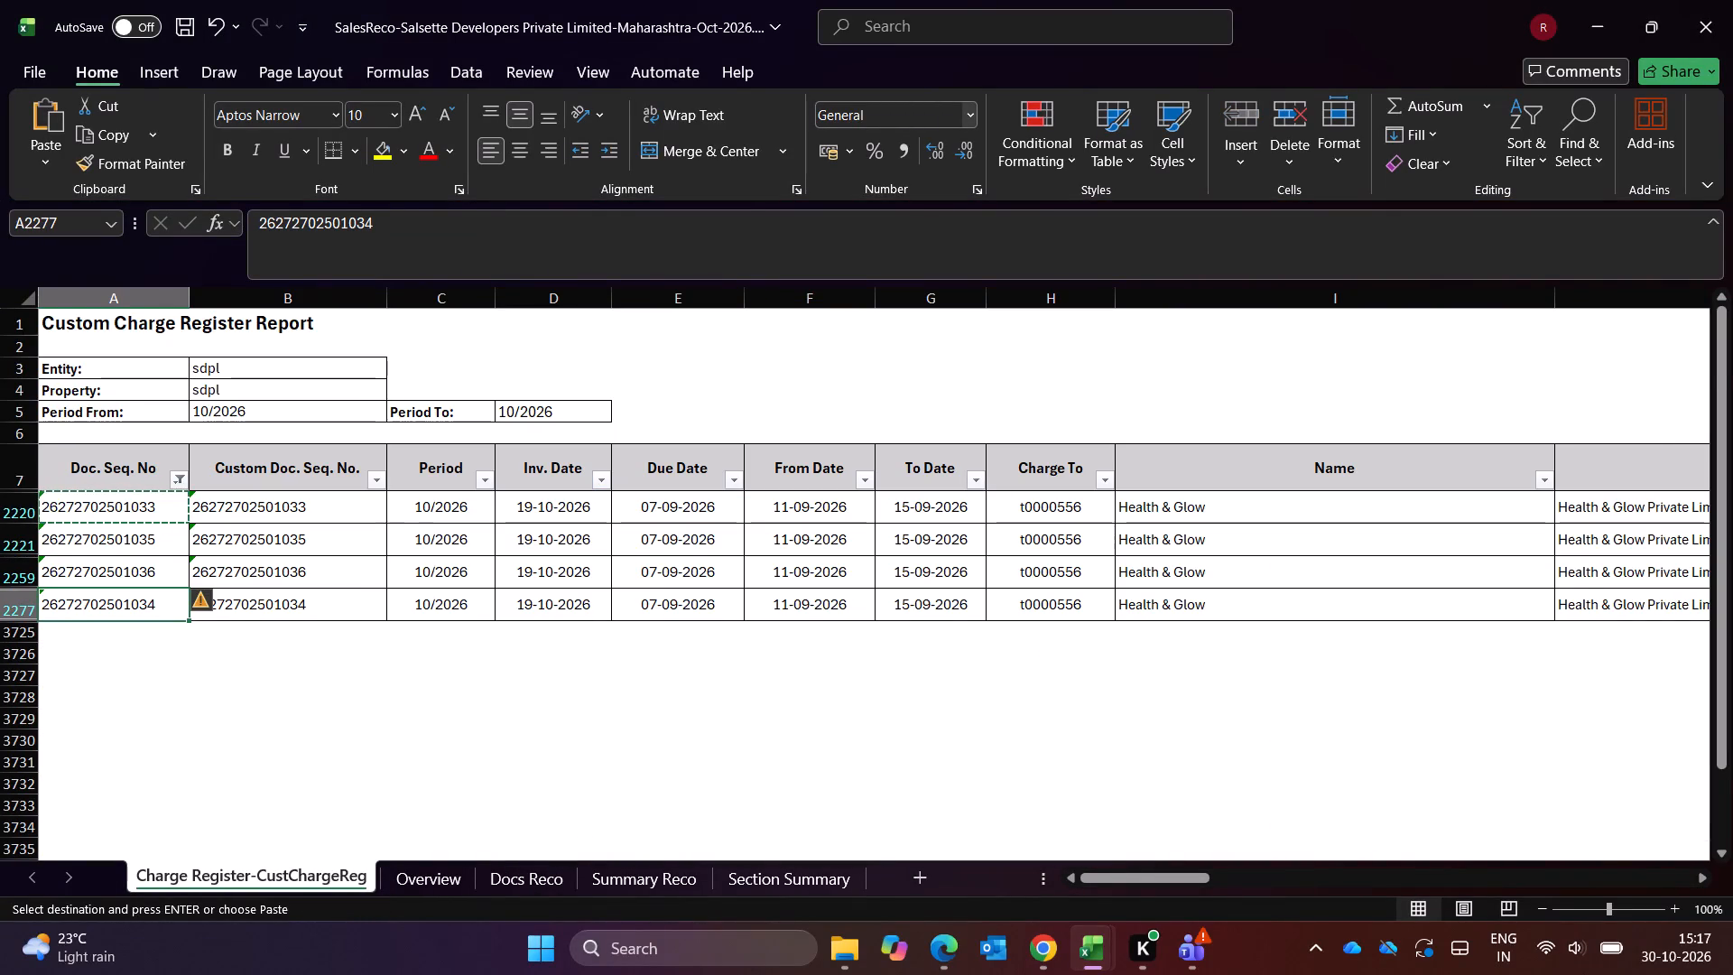
key(alt+Tab)
key(alt+Down)
key(alt+Down)
key(alt+Down)
key(alt+Down)
key(alt+Down)
key(alt+Down)
key(alt+Down)
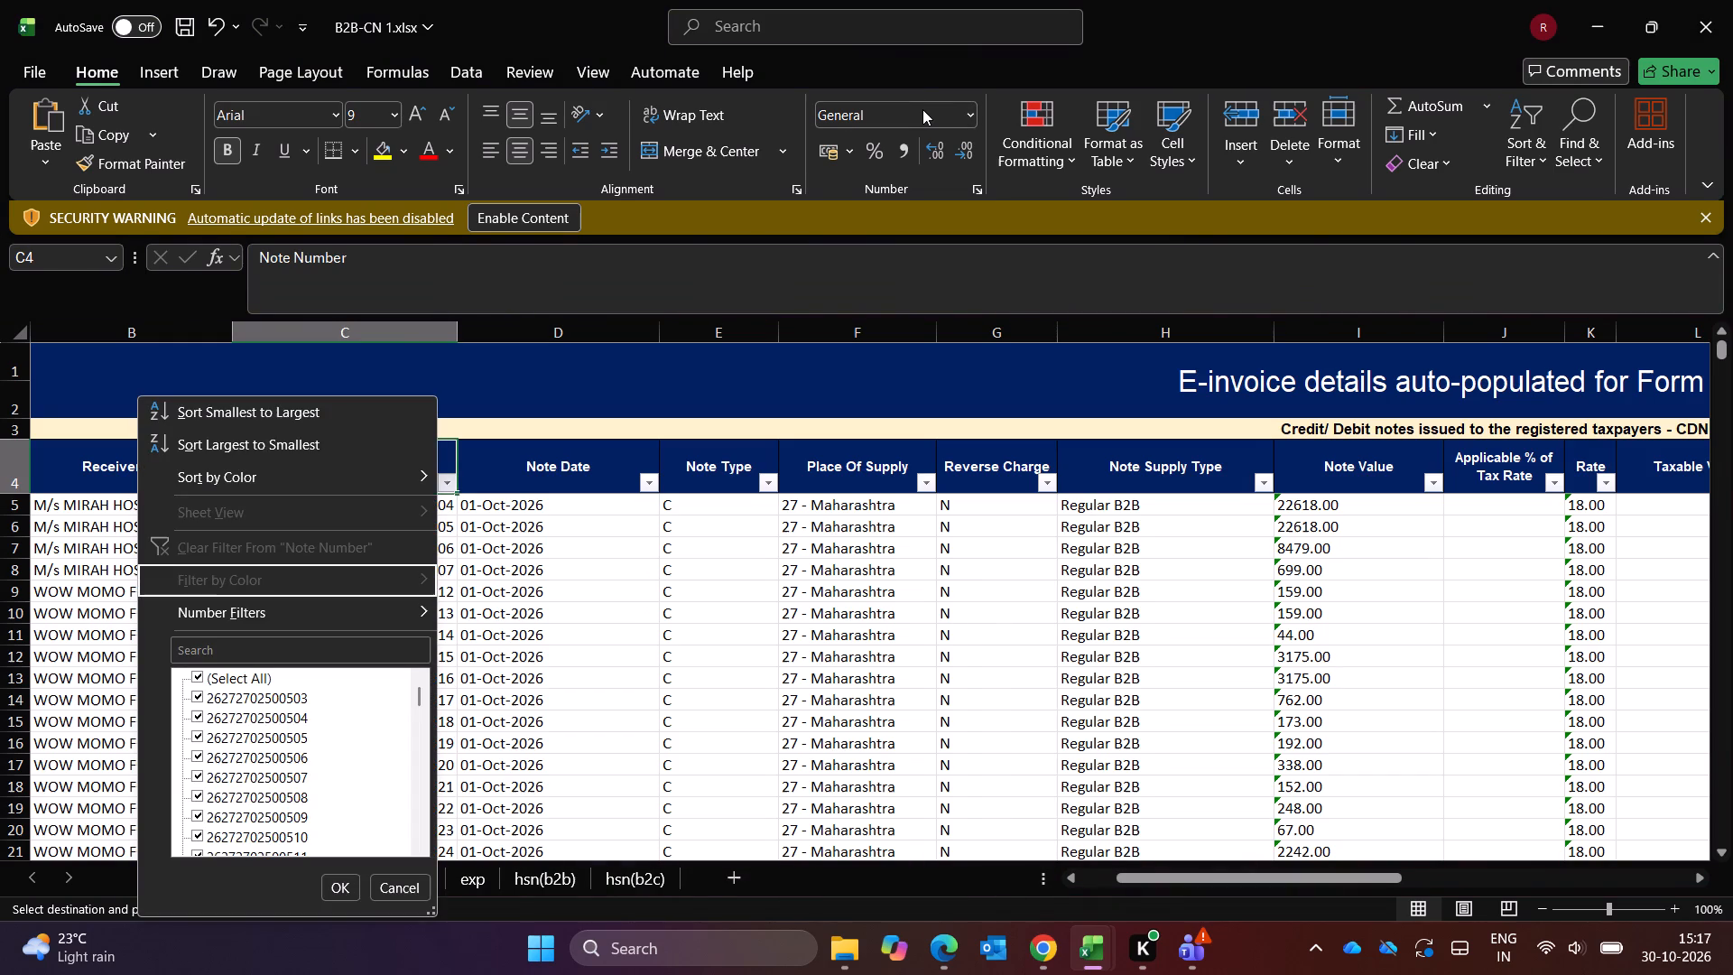
key(Down)
key(Down)
key(ctrl+v)
key(BackSpace)
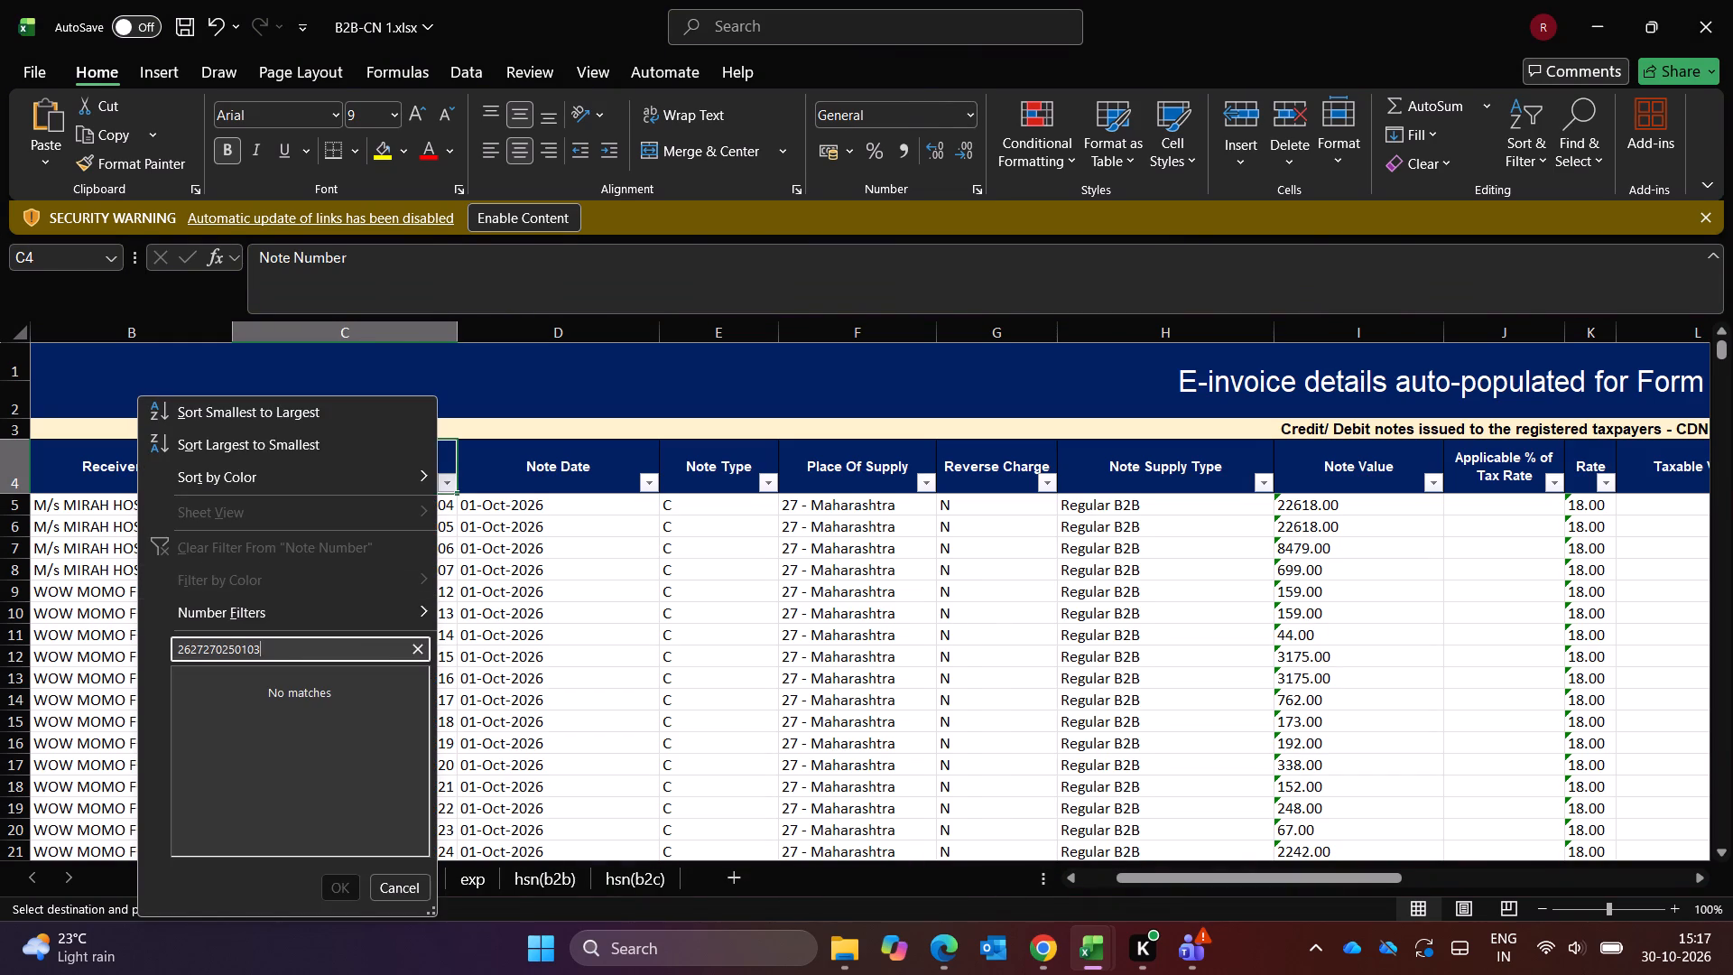
key(grave)
key(Escape)
key(Escape)
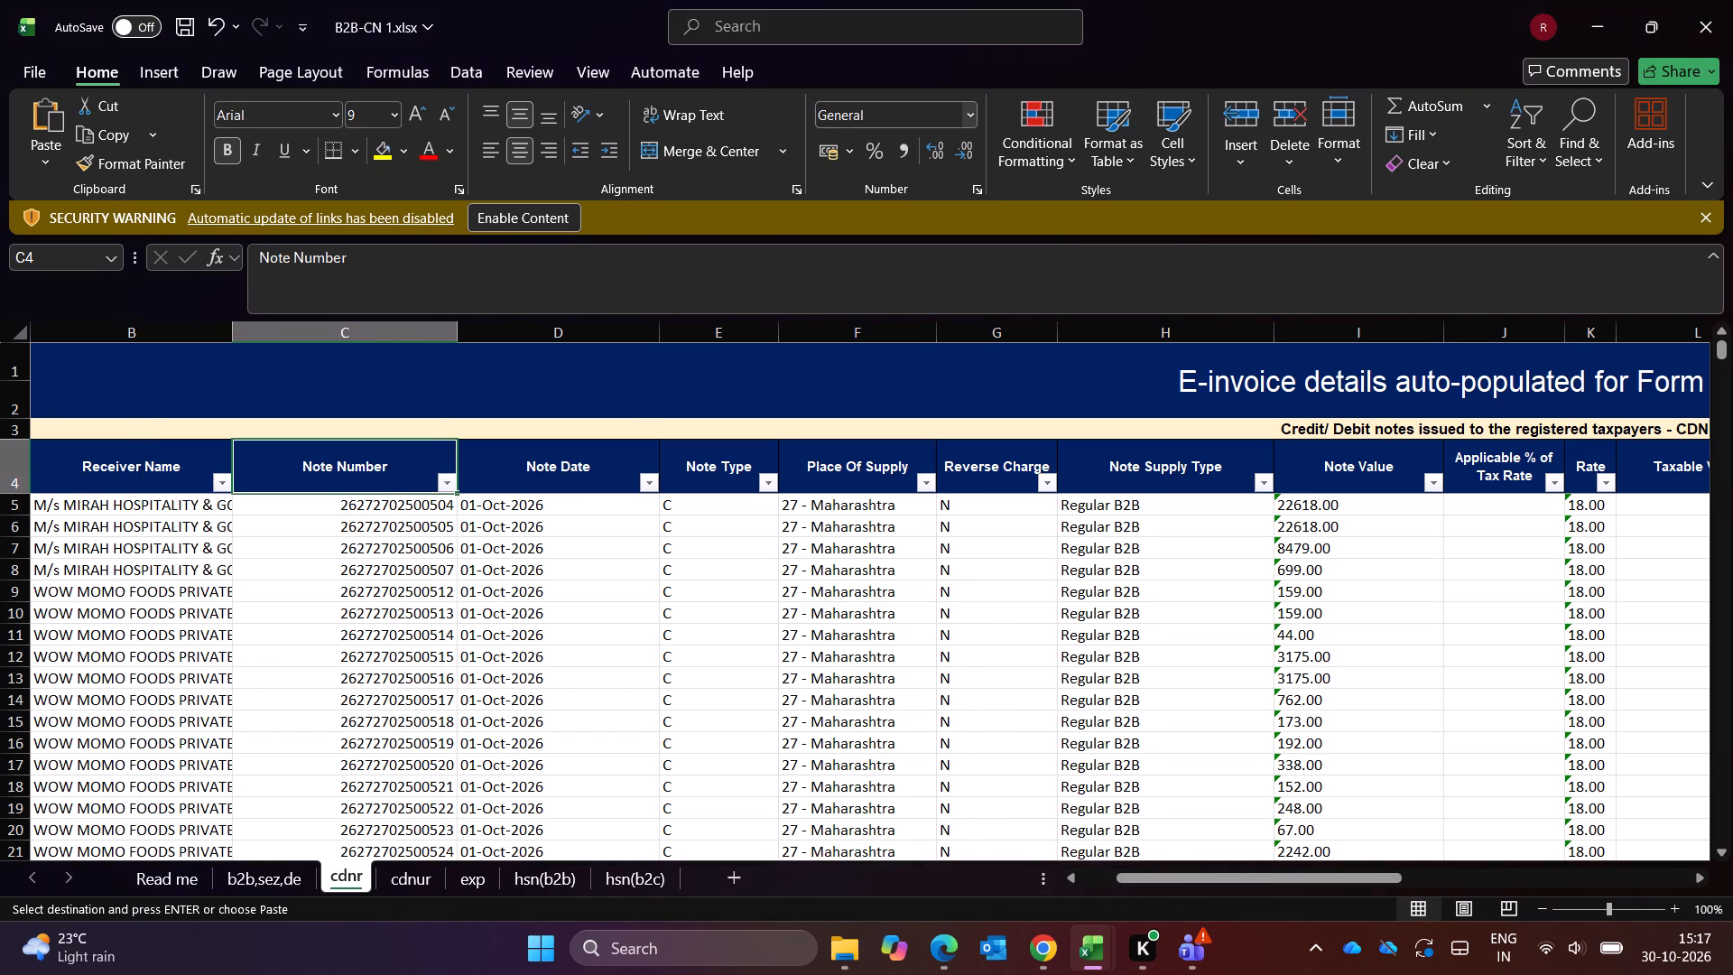
Check the Note Type filter's values in the cdnr sheet and look across the note value and tax columns.
key(alt+Tab)
key(alt+Tab)
key(Right)
key(Right)
key(Right)
key(Left)
key(alt+Down)
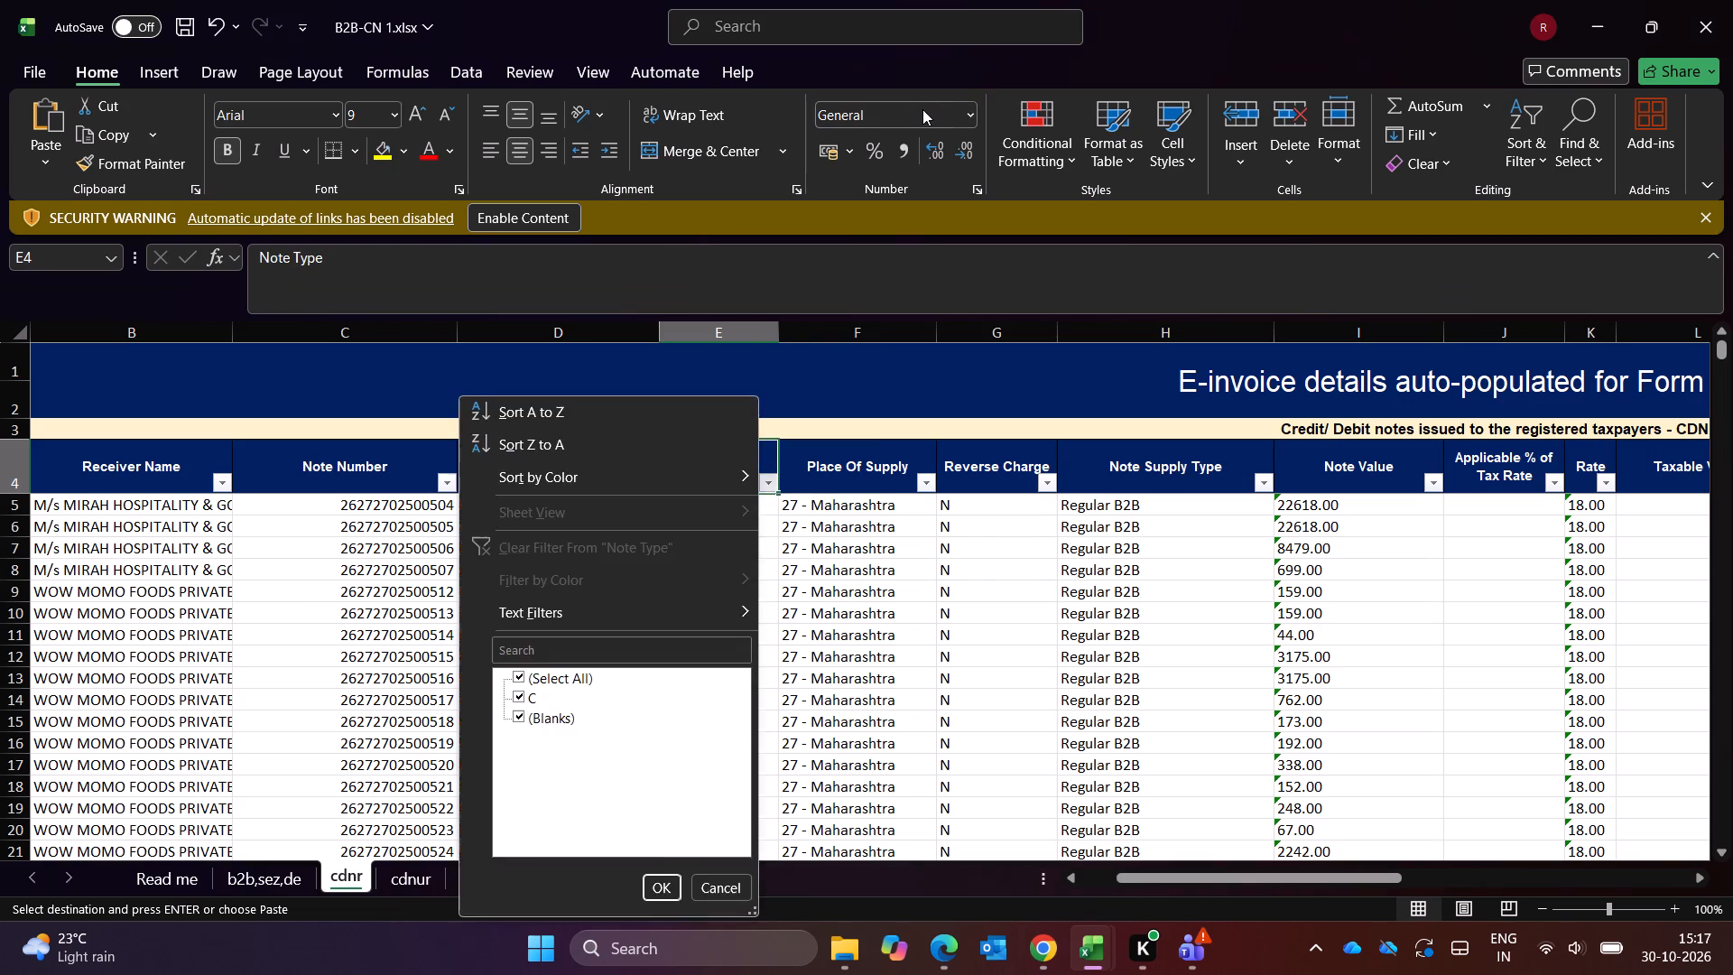
key(Escape)
key(Right)
key(Right)
key(Right)
key(Right)
key(Right)
key(Right)
key(Right)
key(Right)
key(Right)
key(Left)
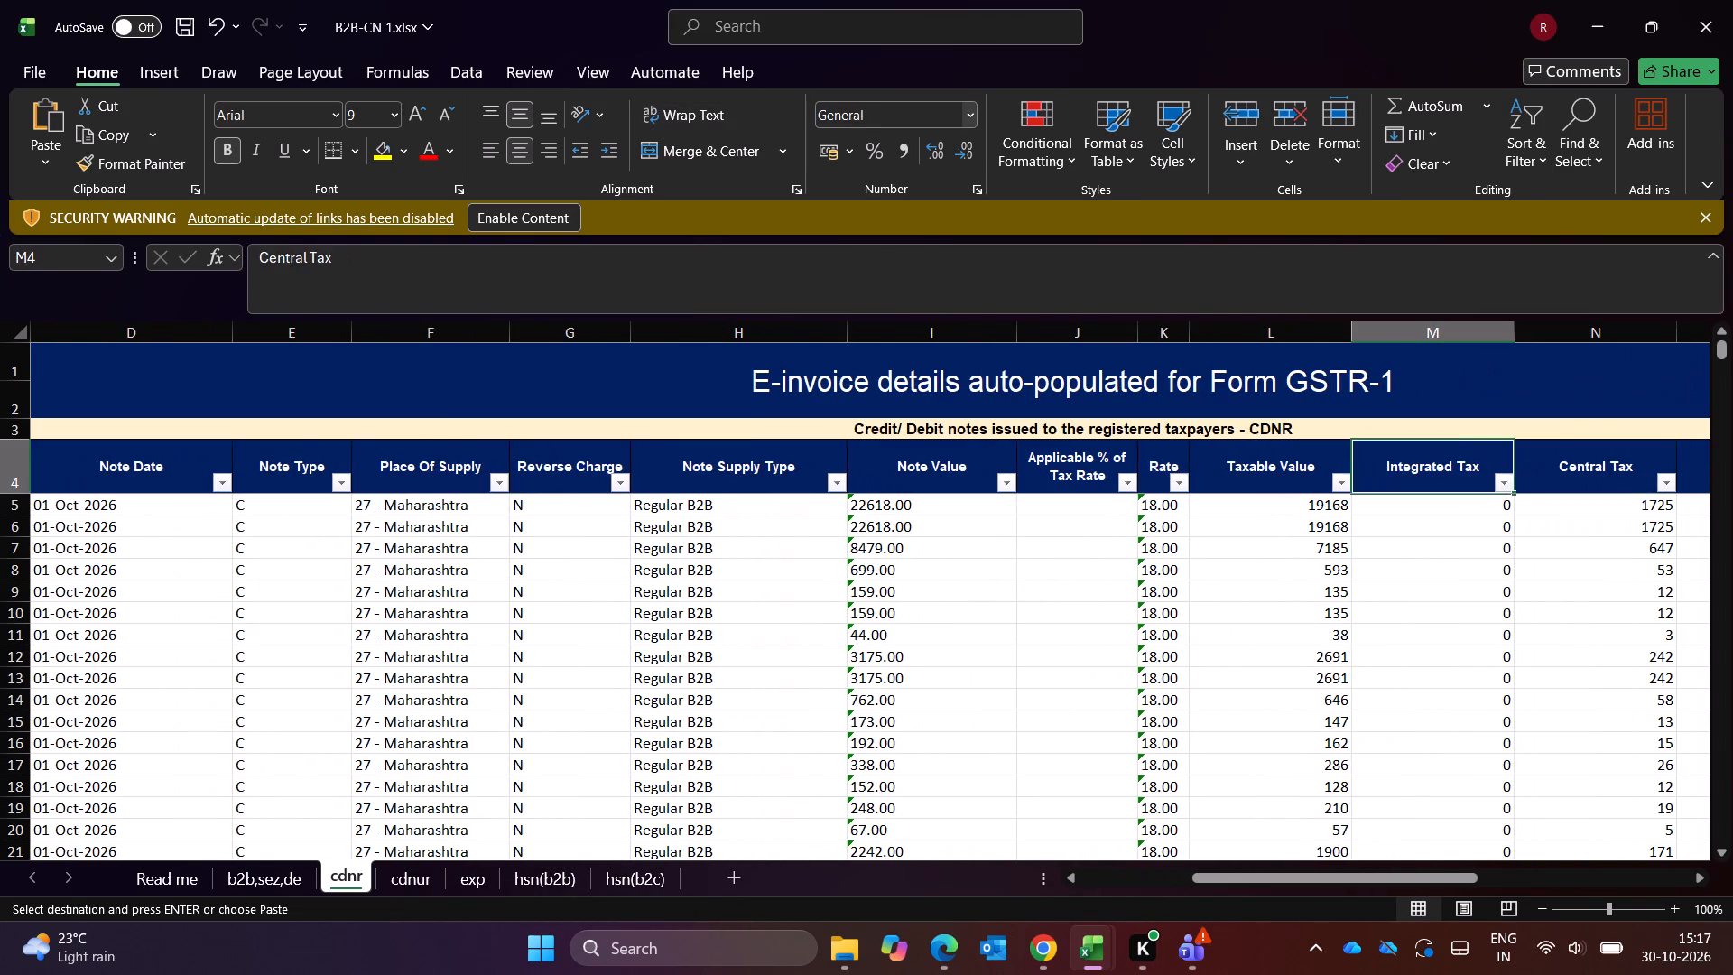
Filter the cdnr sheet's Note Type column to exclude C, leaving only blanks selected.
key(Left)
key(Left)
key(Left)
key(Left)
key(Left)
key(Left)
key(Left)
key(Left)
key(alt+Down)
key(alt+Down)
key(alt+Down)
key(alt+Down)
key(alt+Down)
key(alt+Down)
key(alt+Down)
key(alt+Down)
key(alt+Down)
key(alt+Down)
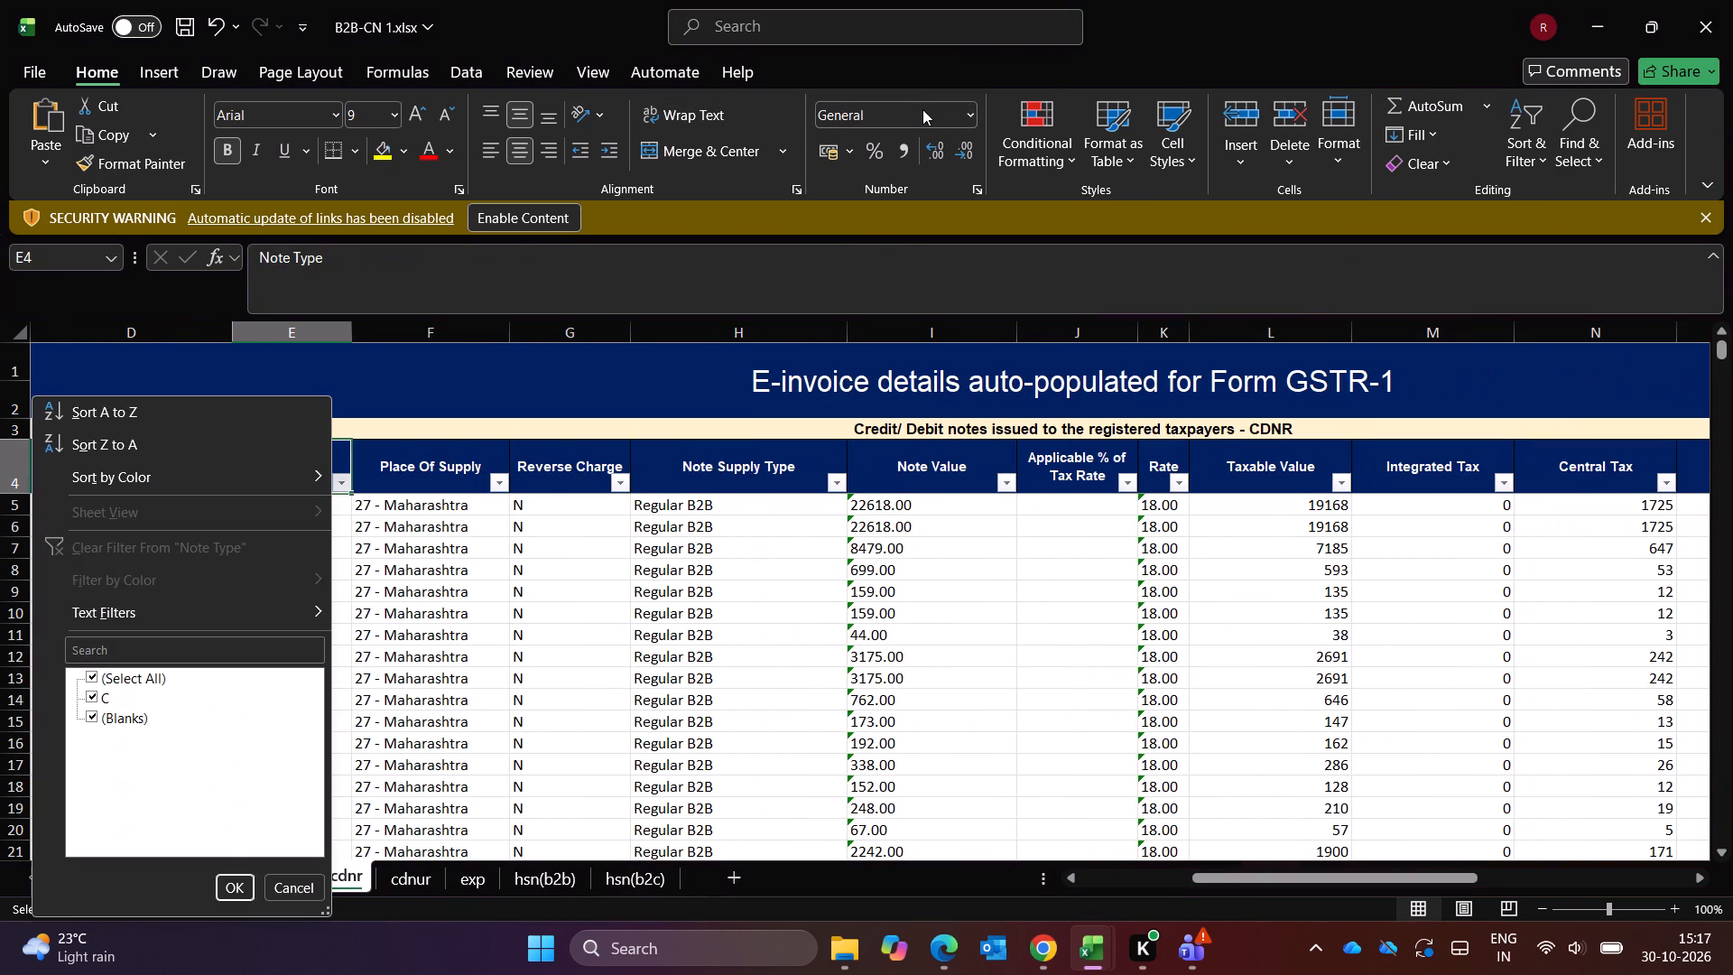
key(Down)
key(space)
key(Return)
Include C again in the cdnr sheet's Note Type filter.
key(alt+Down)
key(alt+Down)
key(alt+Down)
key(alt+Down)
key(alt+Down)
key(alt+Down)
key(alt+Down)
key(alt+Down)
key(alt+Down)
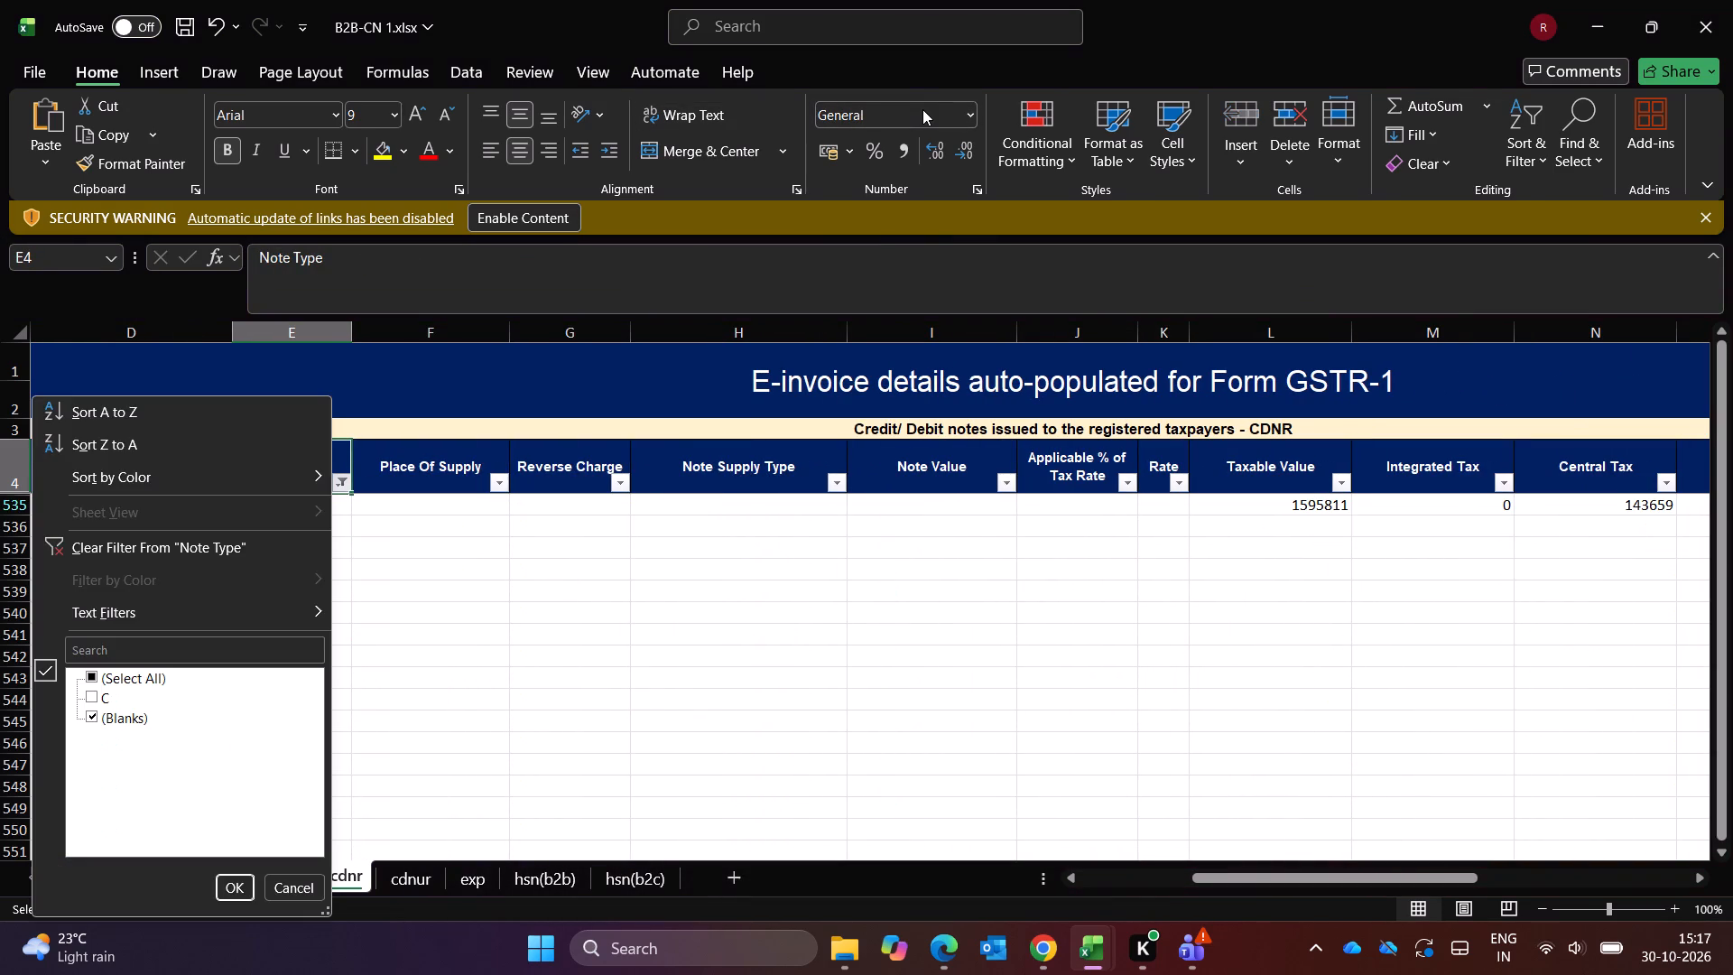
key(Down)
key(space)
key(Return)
Examine the cdnr columns from Place Of Supply through to the unlabelled column W and its XLOOKUP formulas.
key(Right)
key(Right)
key(Right)
key(Right)
key(Right)
key(Right)
key(Right)
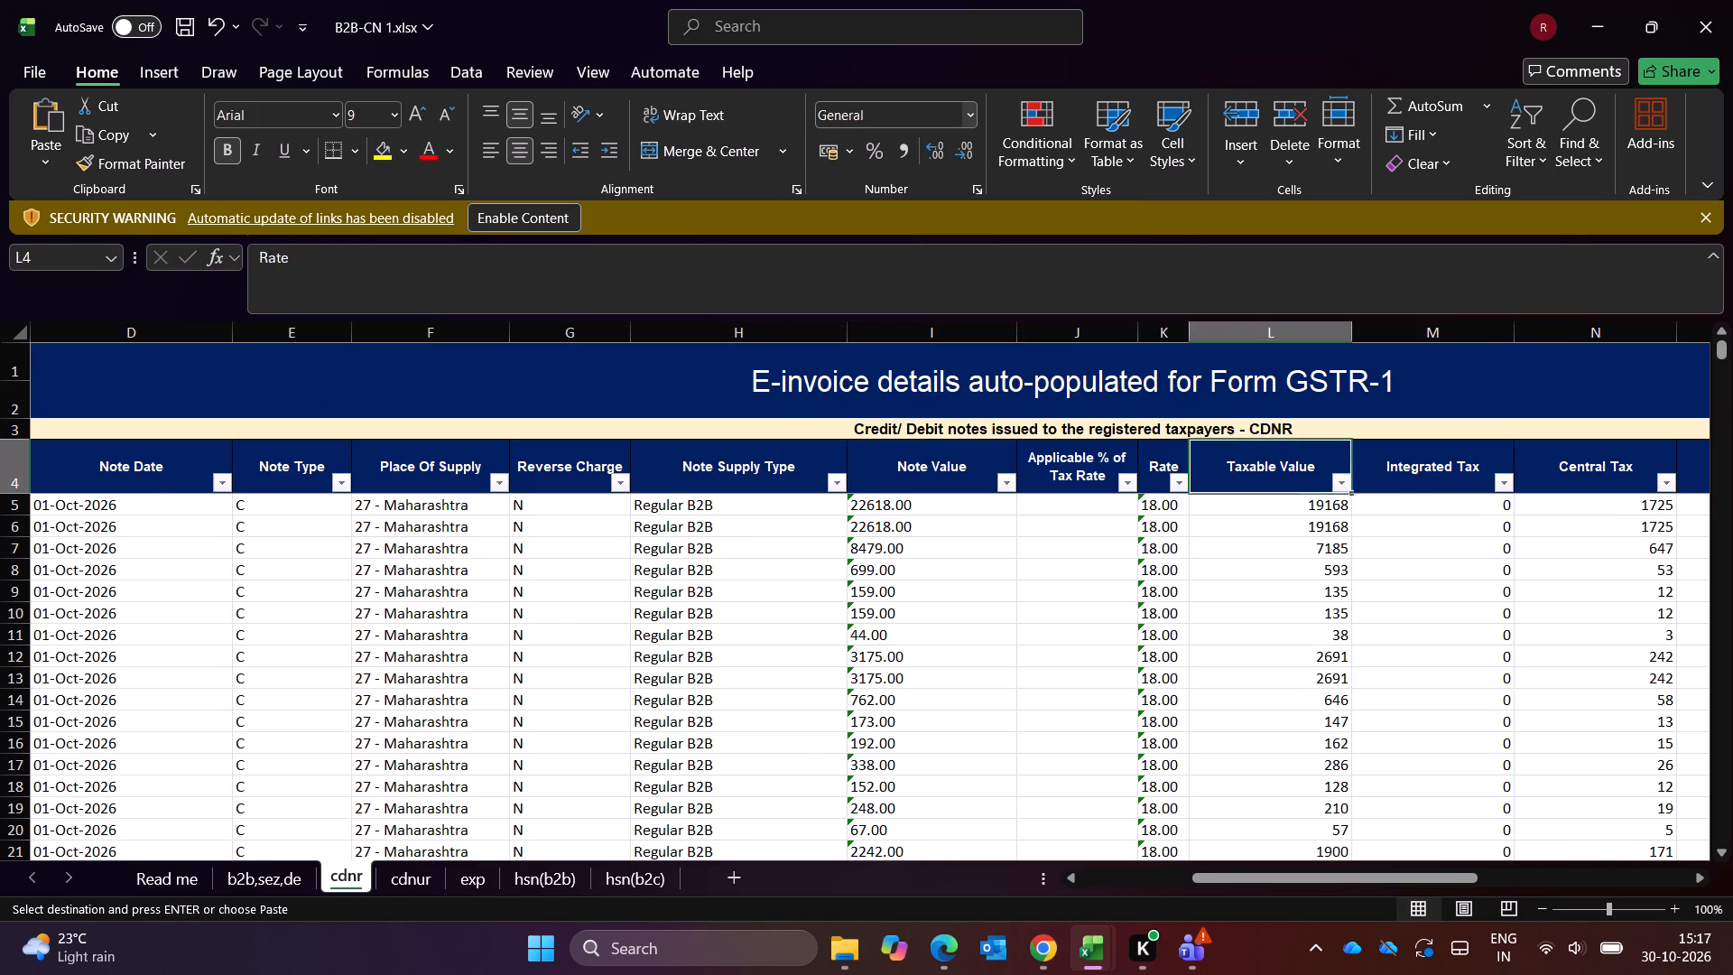
key(Right)
key(Right)
key(Right)
key(Right)
key(Right)
key(Right)
key(Right)
key(Right)
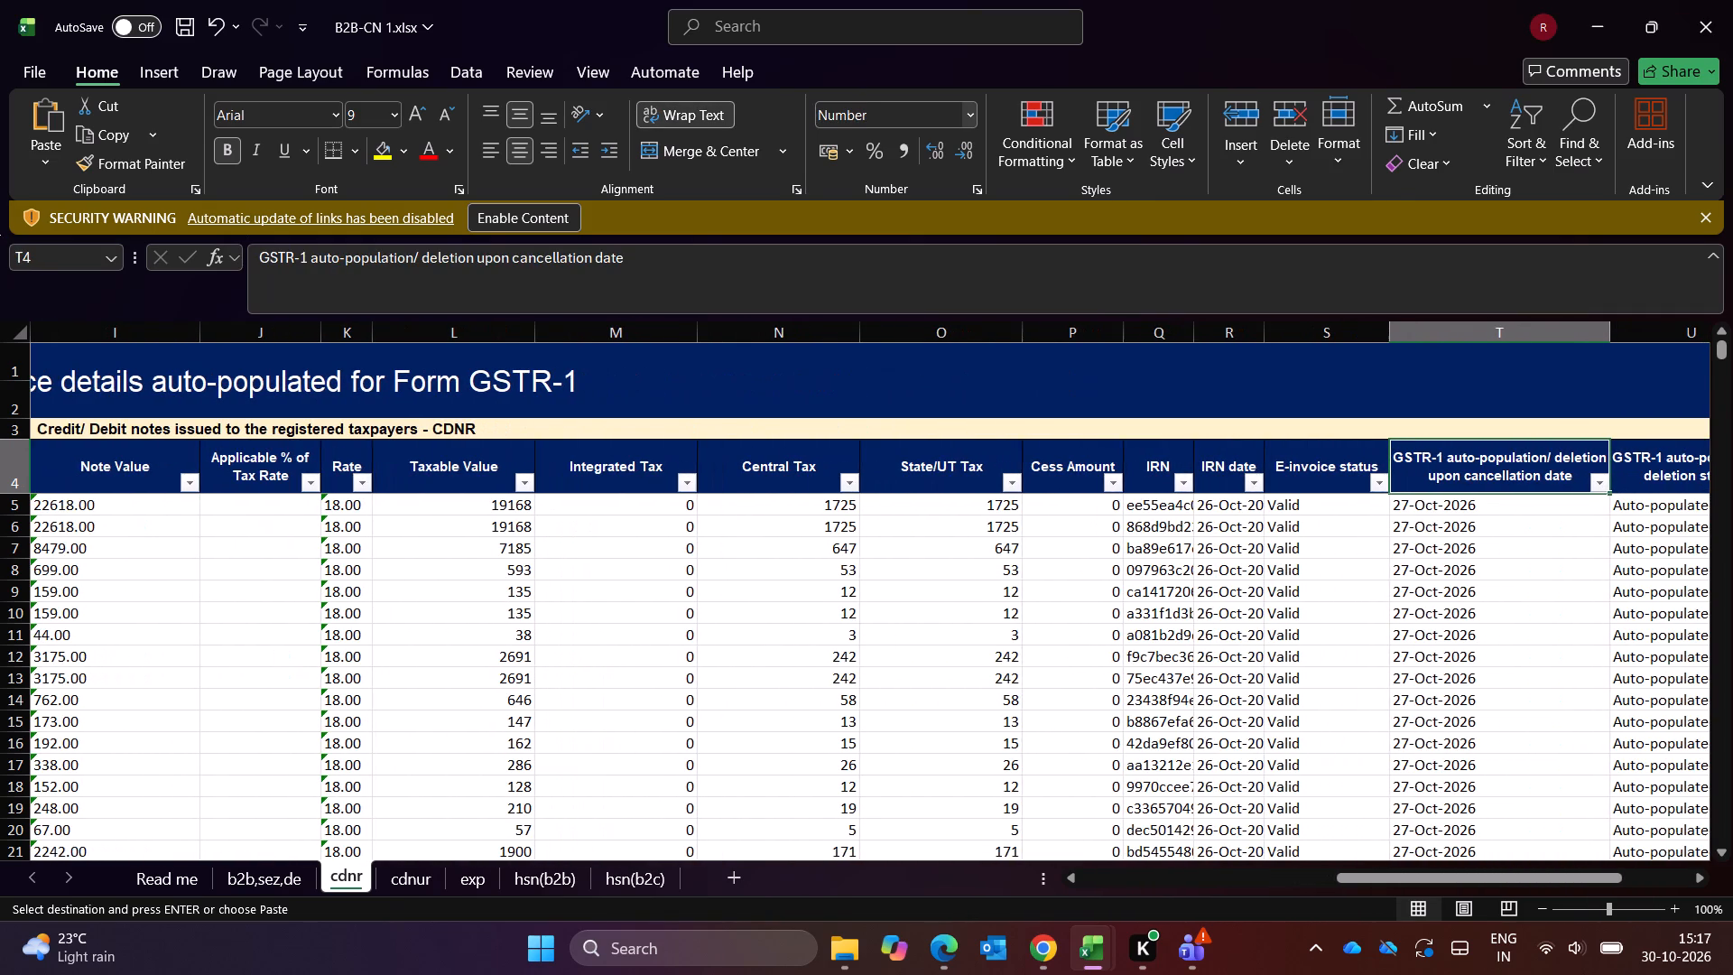
key(Right)
key(Right)
key(Right)
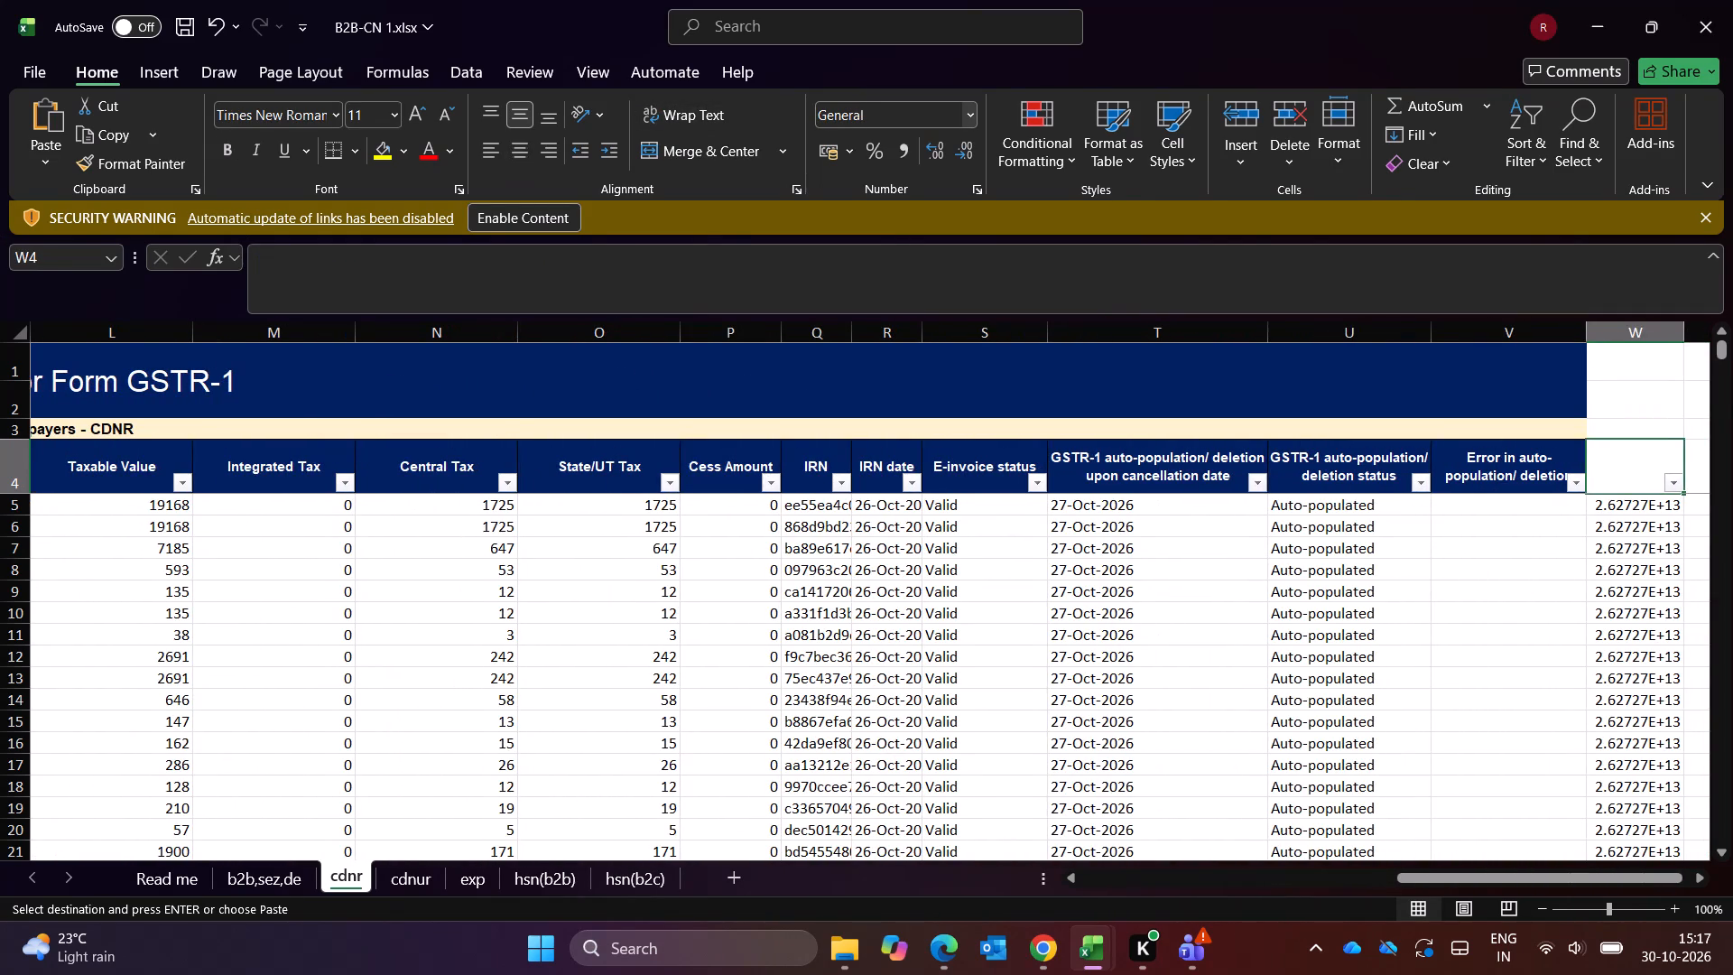
key(Left)
key(Right)
key(Down)
key(Down)
key(Down)
key(Down)
key(Down)
key(Up)
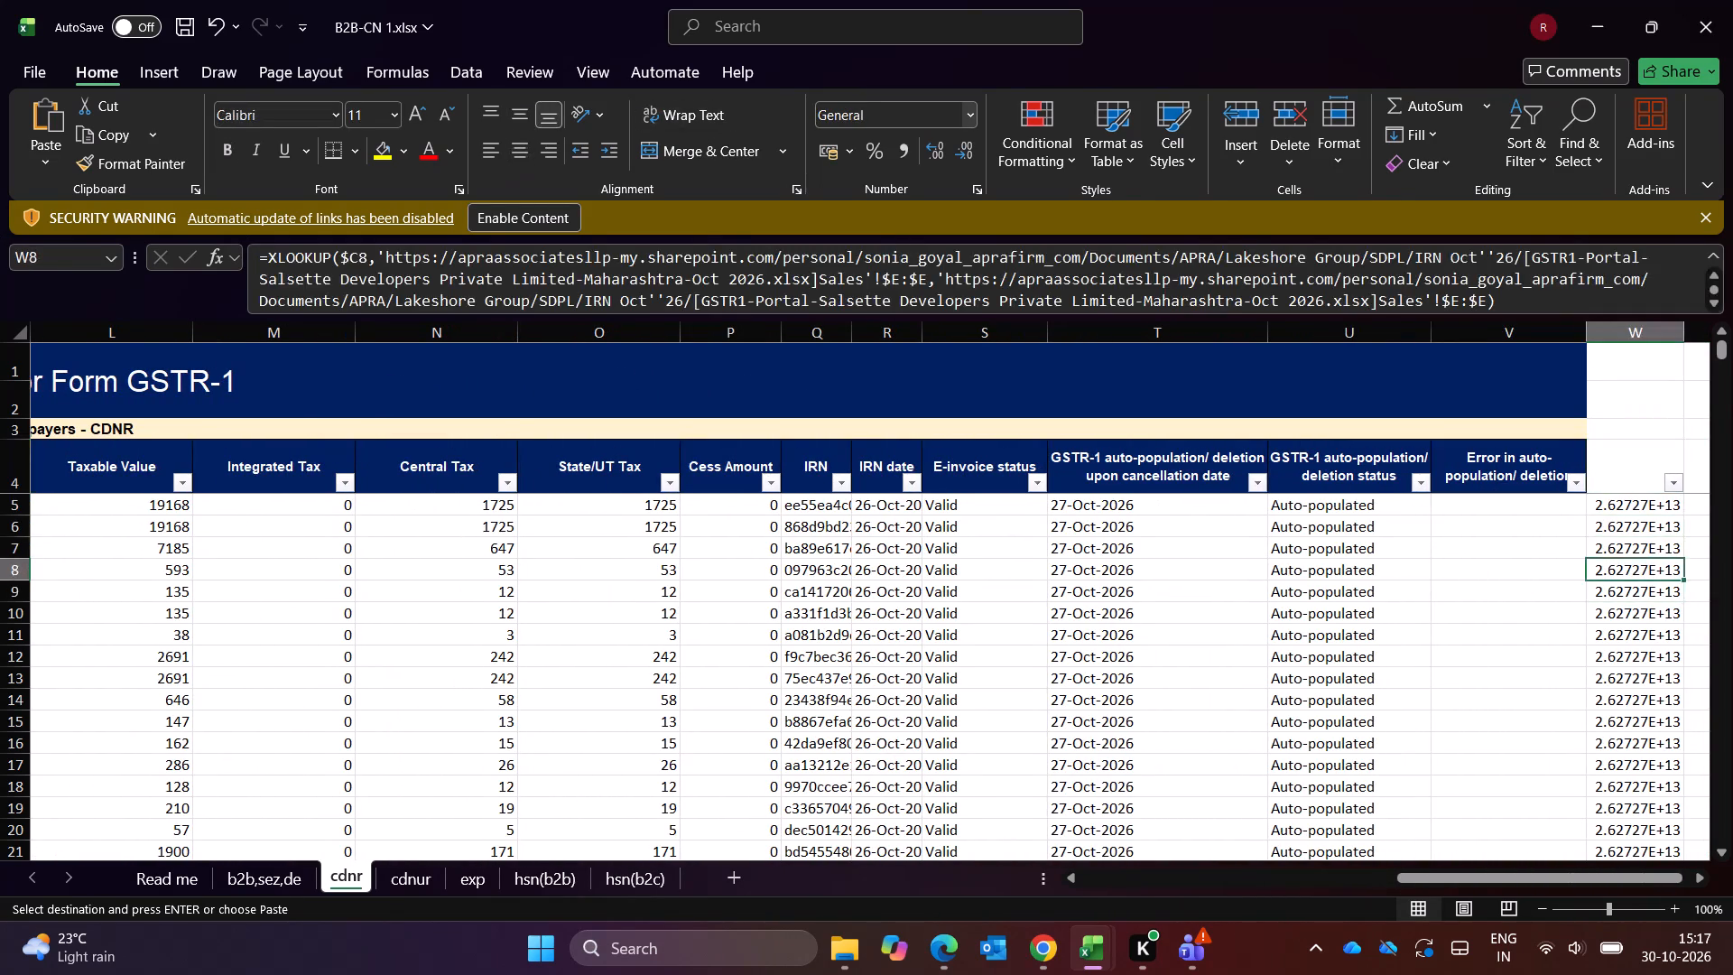
key(Up)
key(Up)
key(Up)
key(Up)
Look over the e-invoice status, IRN date and IRN columns, and go back to the GSTIN/UIN of Recipient header.
key(Left)
key(Left)
key(Left)
key(Left)
key(Left)
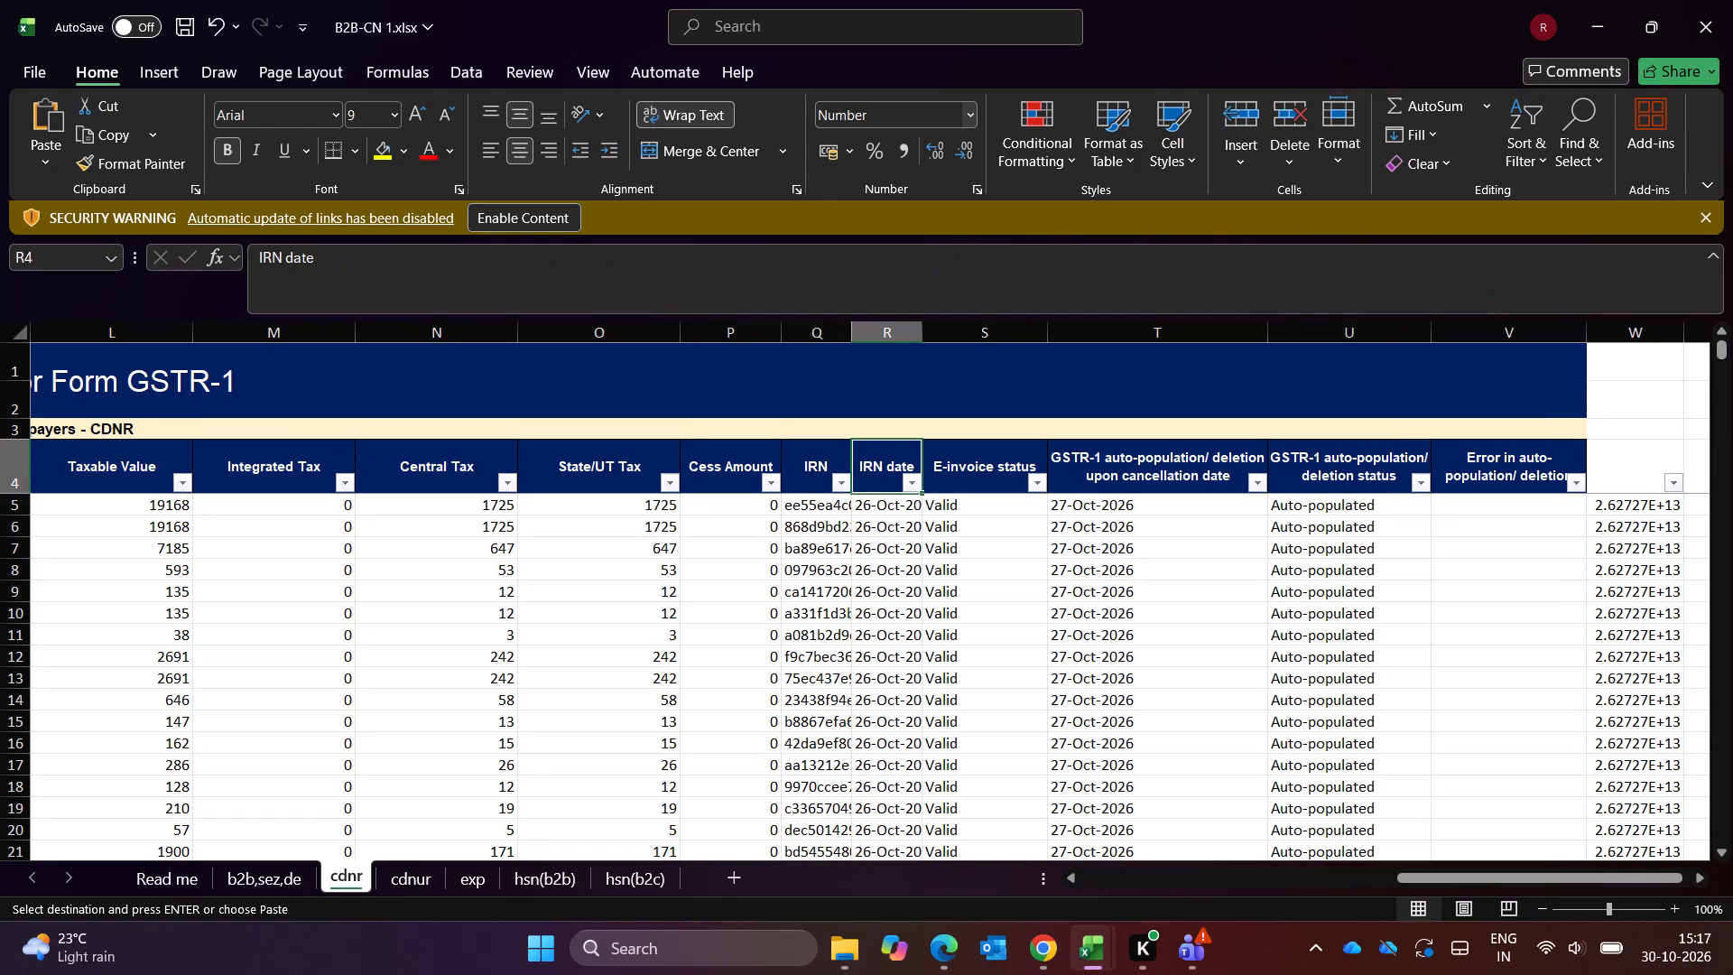
key(Left)
key(Down)
key(Down)
key(Up)
key(Up)
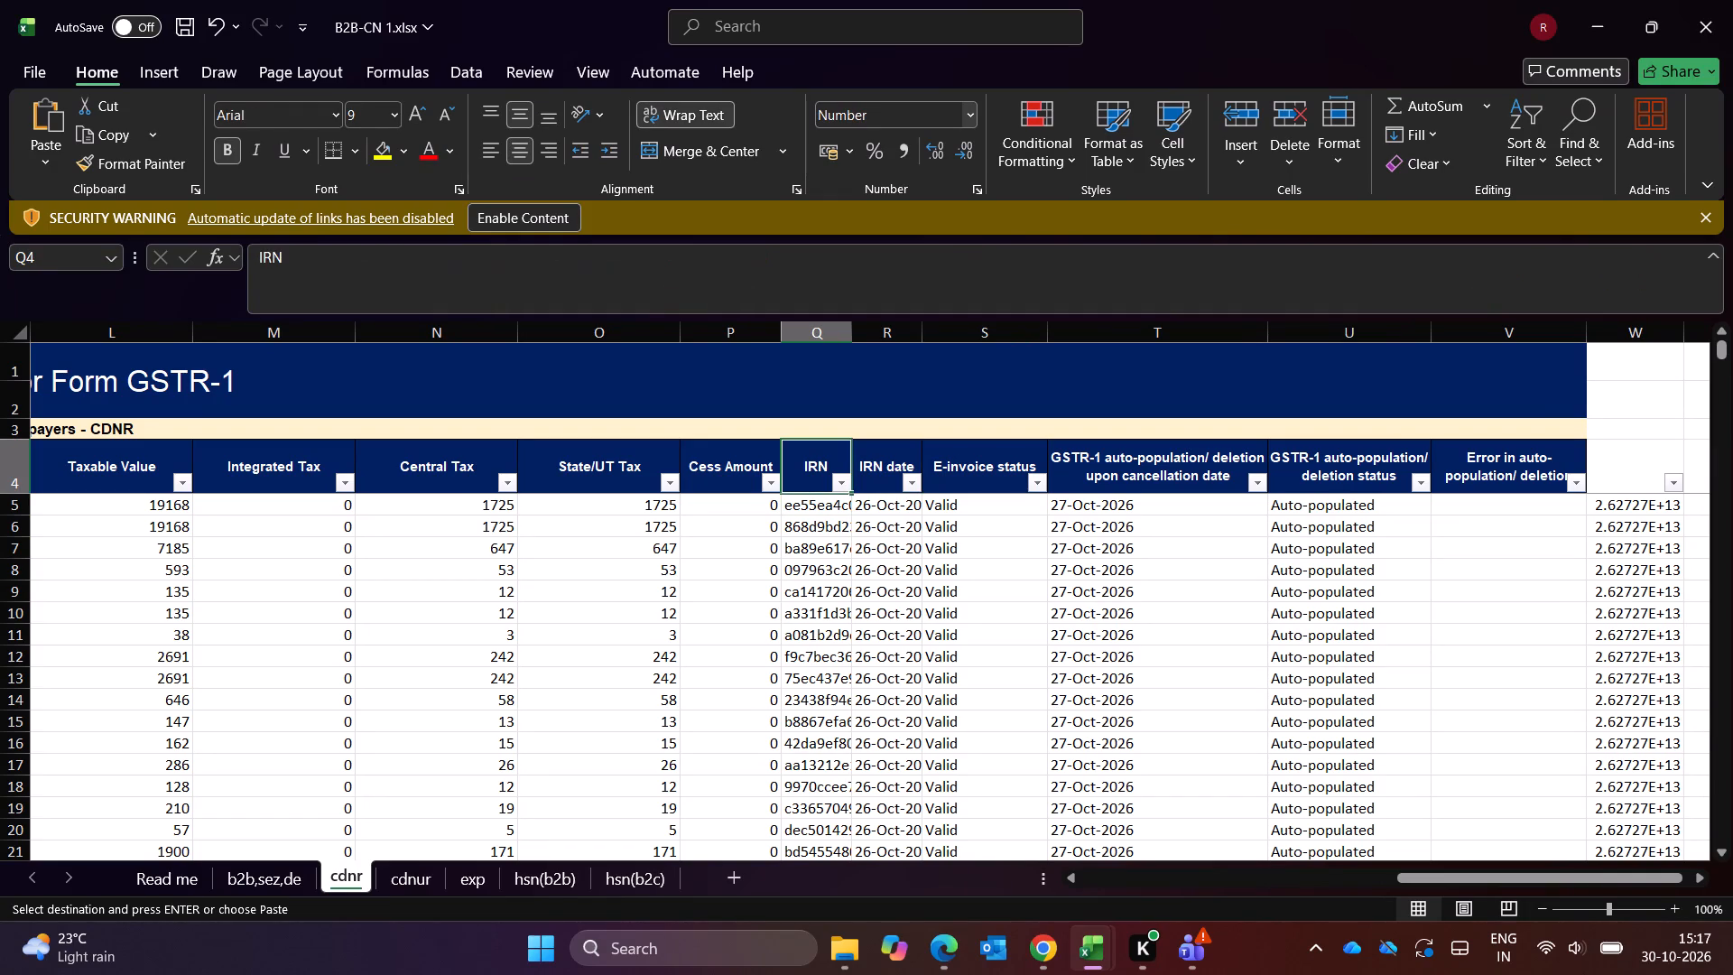
key(Left)
key(Left)
key(Left)
key(ctrl+Left)
Switch to the SalesReco workbook and review the filtered Doc. Seq. No entries up to the column header.
key(alt+Tab)
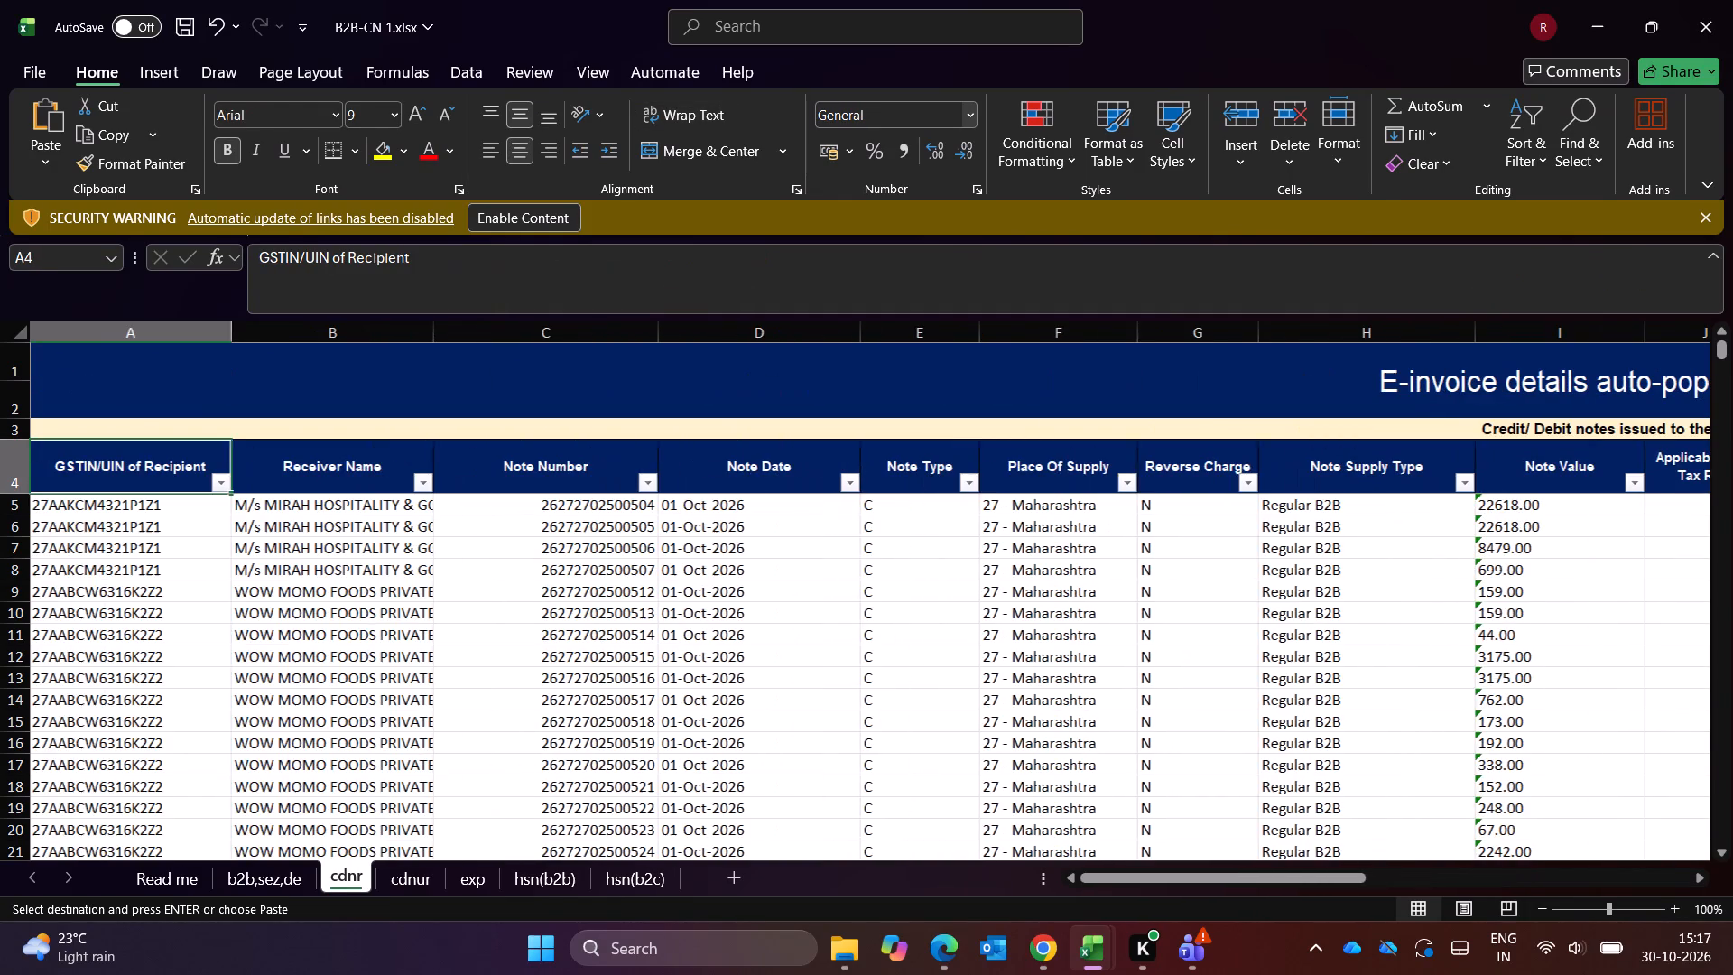
key(ctrl+Left)
key(Escape)
key(Escape)
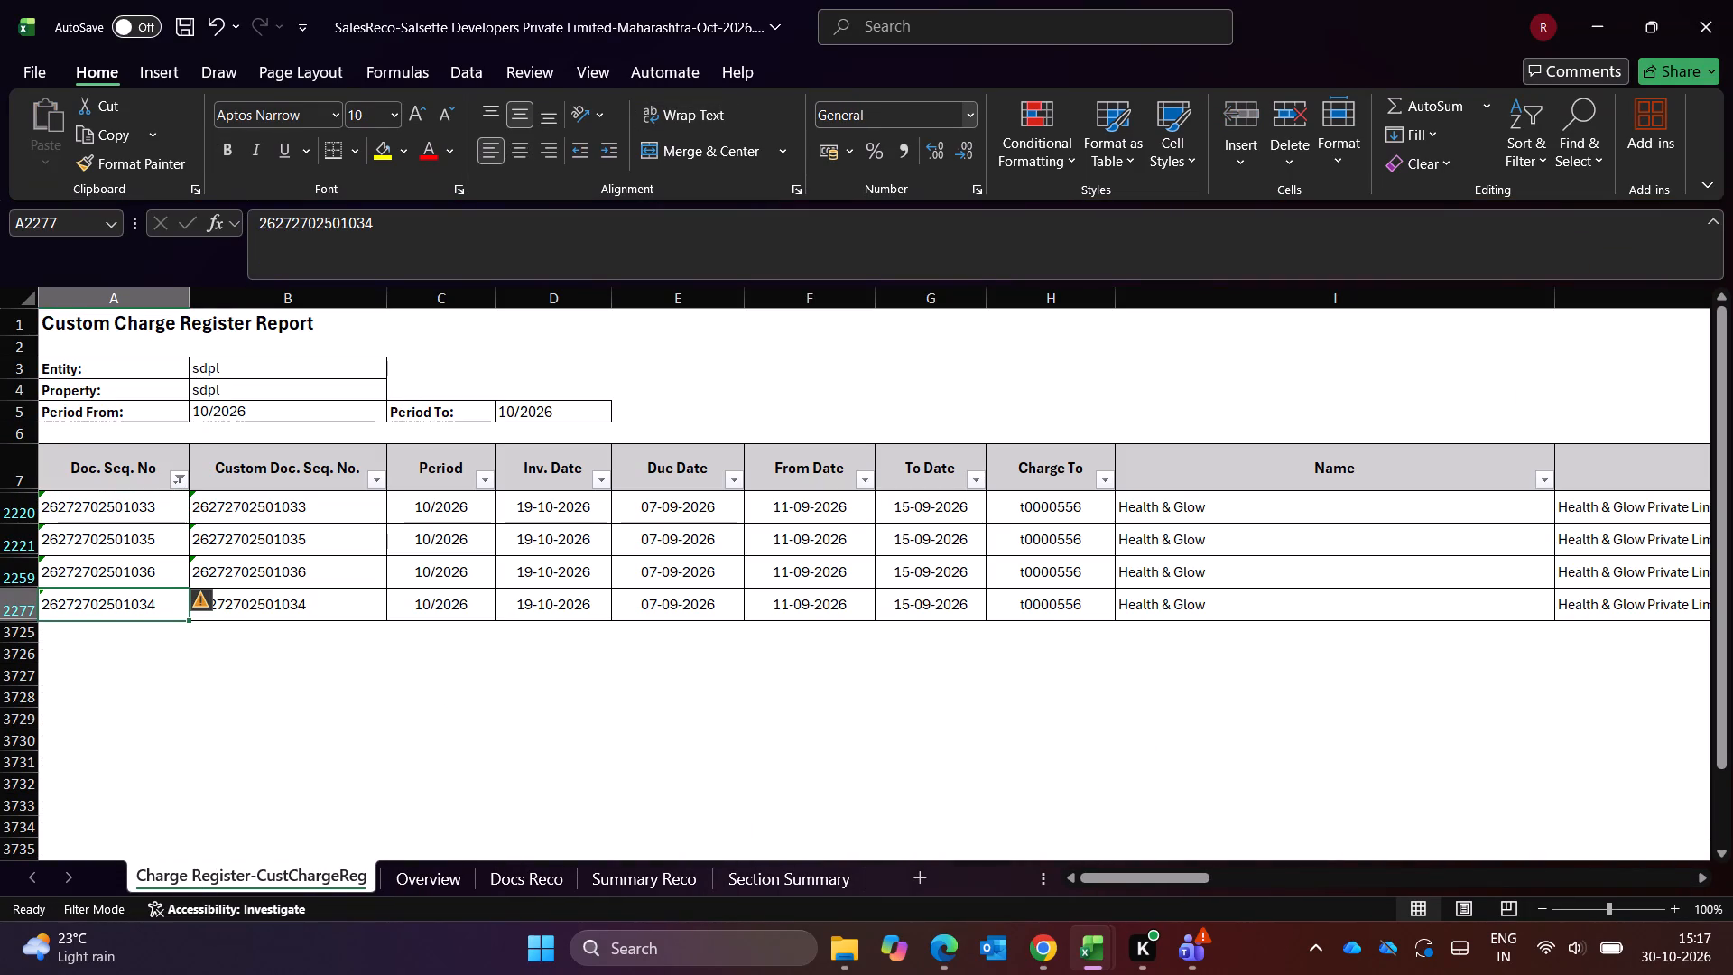
key(Right)
key(Right)
key(Left)
key(ctrl+Left)
key(ctrl+Left)
key(Up)
key(Up)
key(Up)
key(Up)
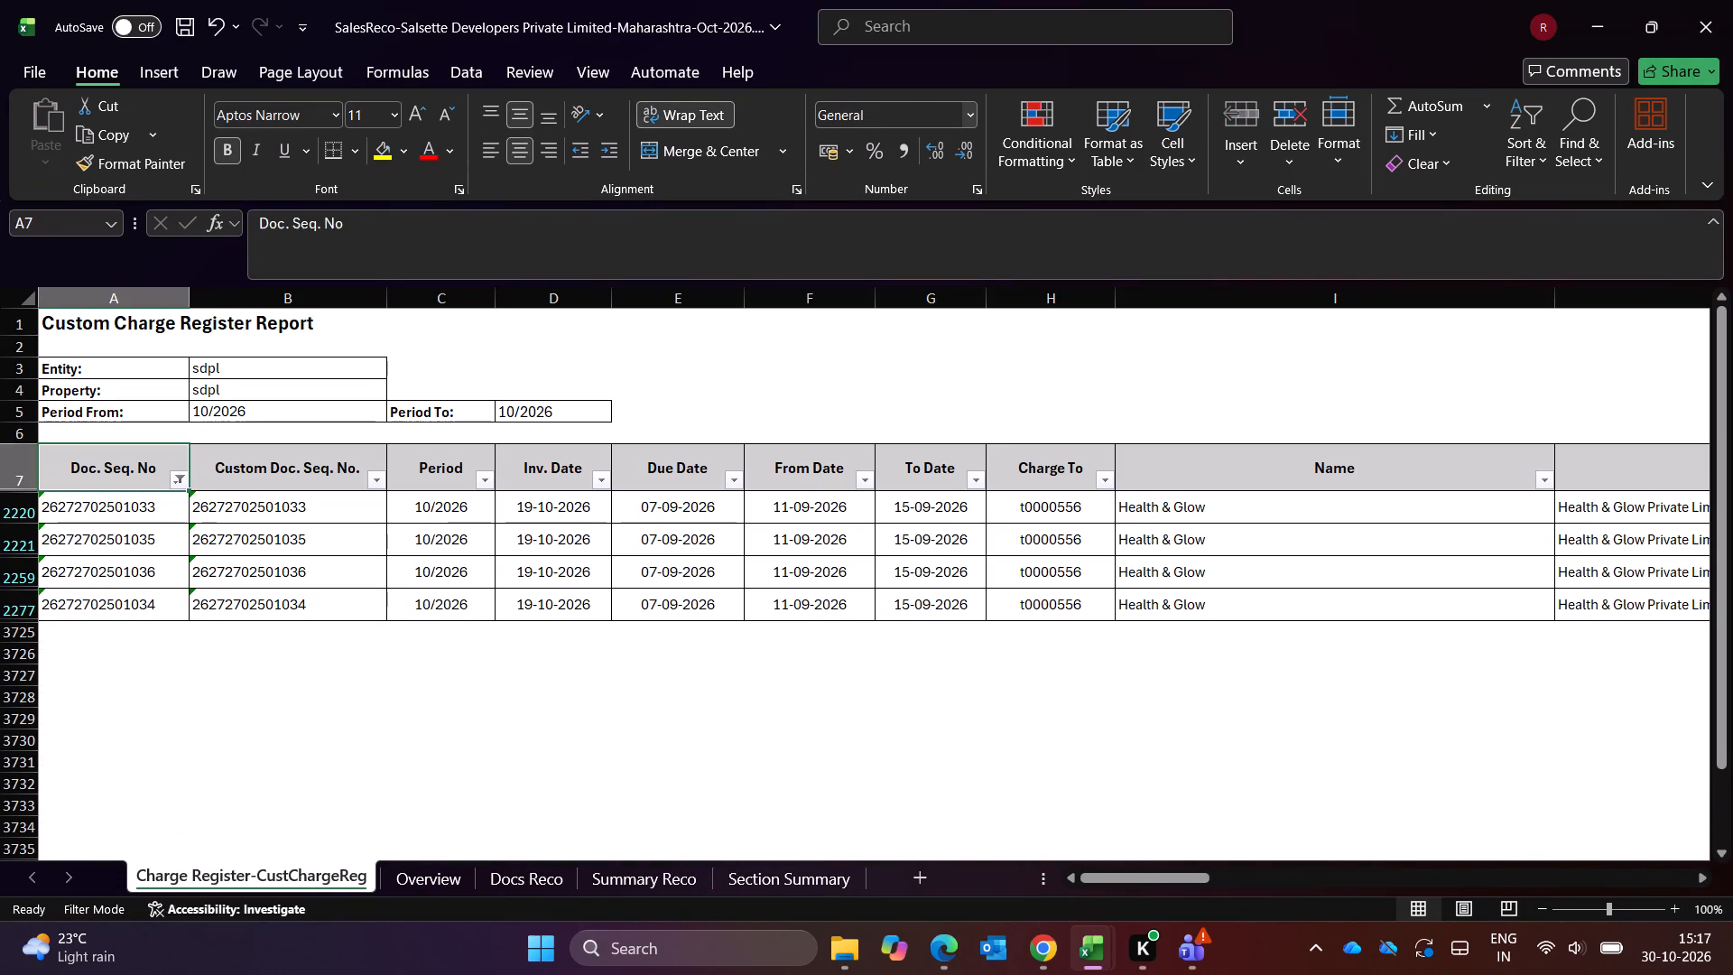
View the charge register's Doc. Seq. No filter values and close the list without applying anything.
key(Down)
key(Down)
key(Up)
key(Up)
key(alt+Down)
key(alt+Down)
key(alt+Down)
key(alt+Down)
key(alt+Down)
key(alt+Down)
key(alt+Down)
key(alt+Down)
key(alt+Down)
key(alt+Down)
key(alt+Down)
key(alt+Down)
key(alt+Down)
key(alt+Down)
key(alt+Down)
key(alt+Down)
key(alt+Down)
key(alt+Down)
key(alt+Down)
key(alt+Down)
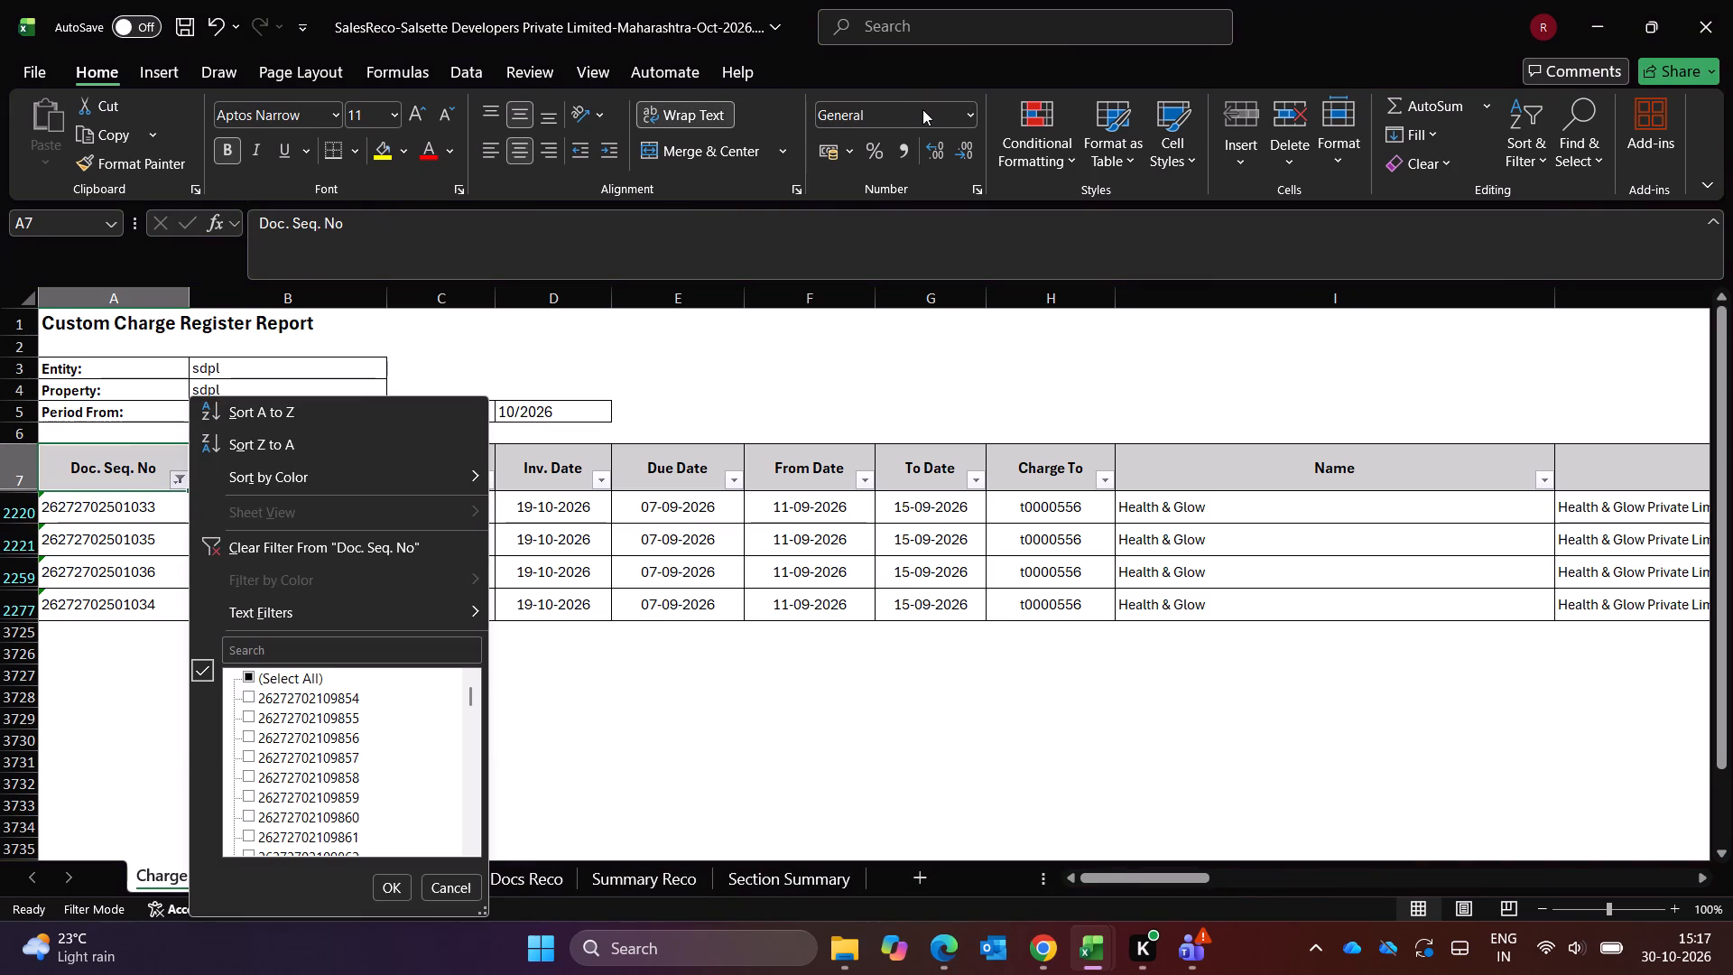
key(Escape)
key(Escape)
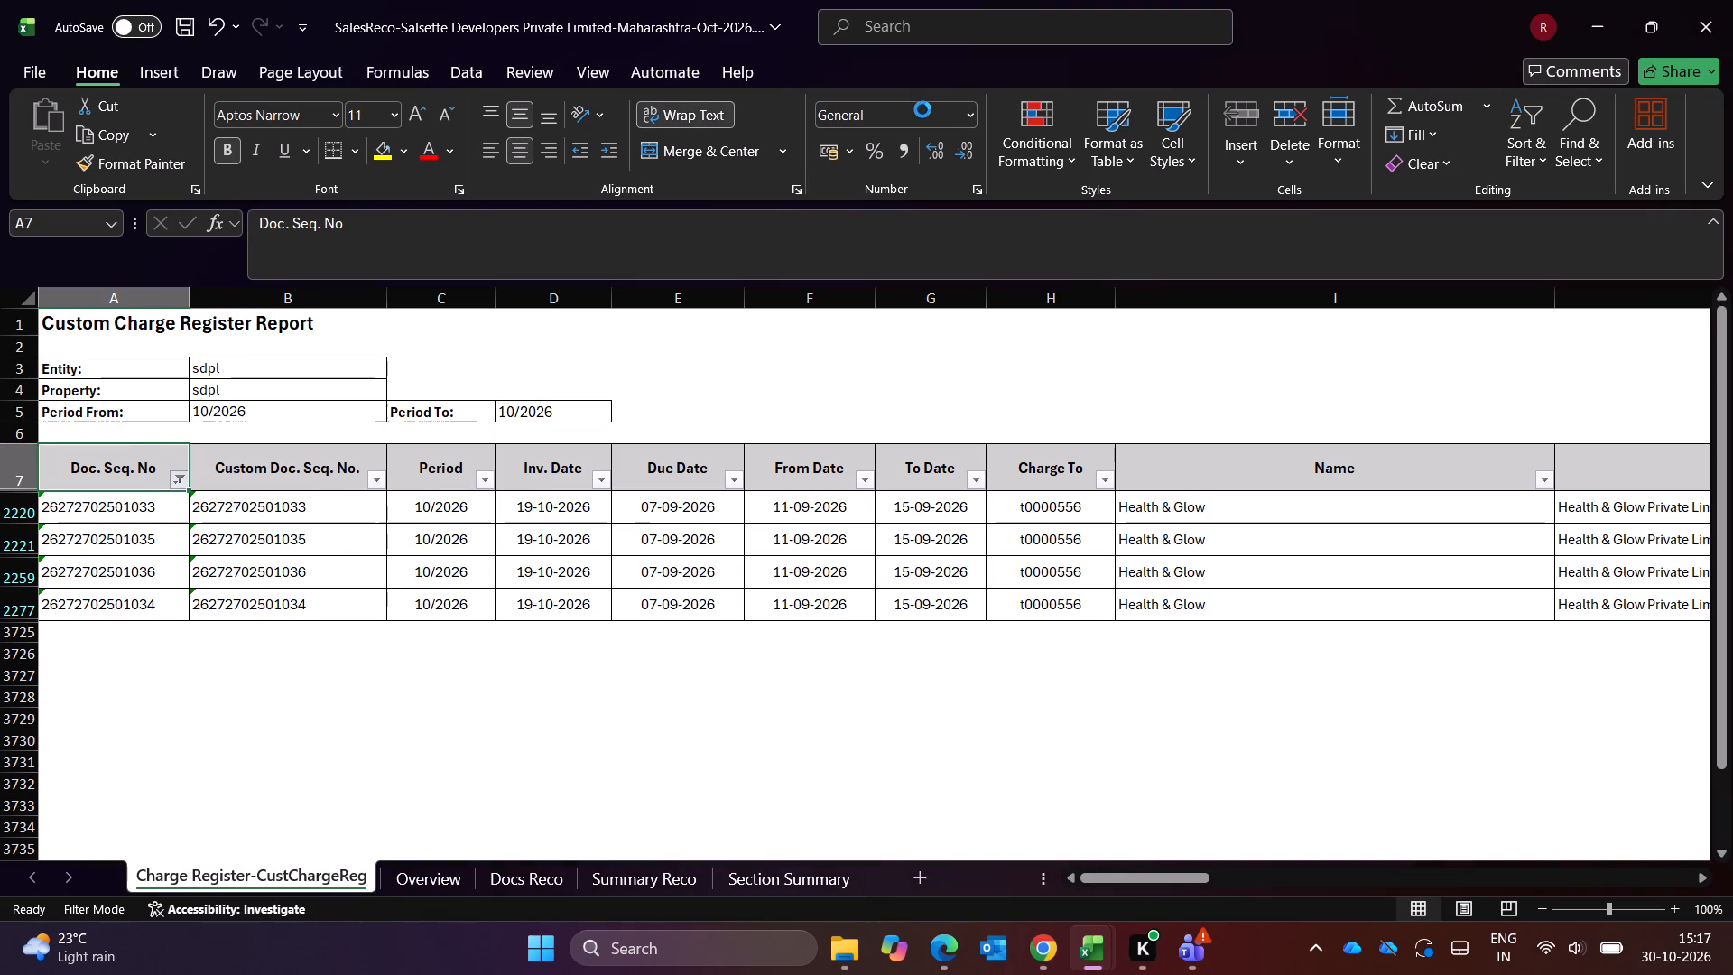
Go to the Docs Reco sheet with the "IRN not generated" credit notes.
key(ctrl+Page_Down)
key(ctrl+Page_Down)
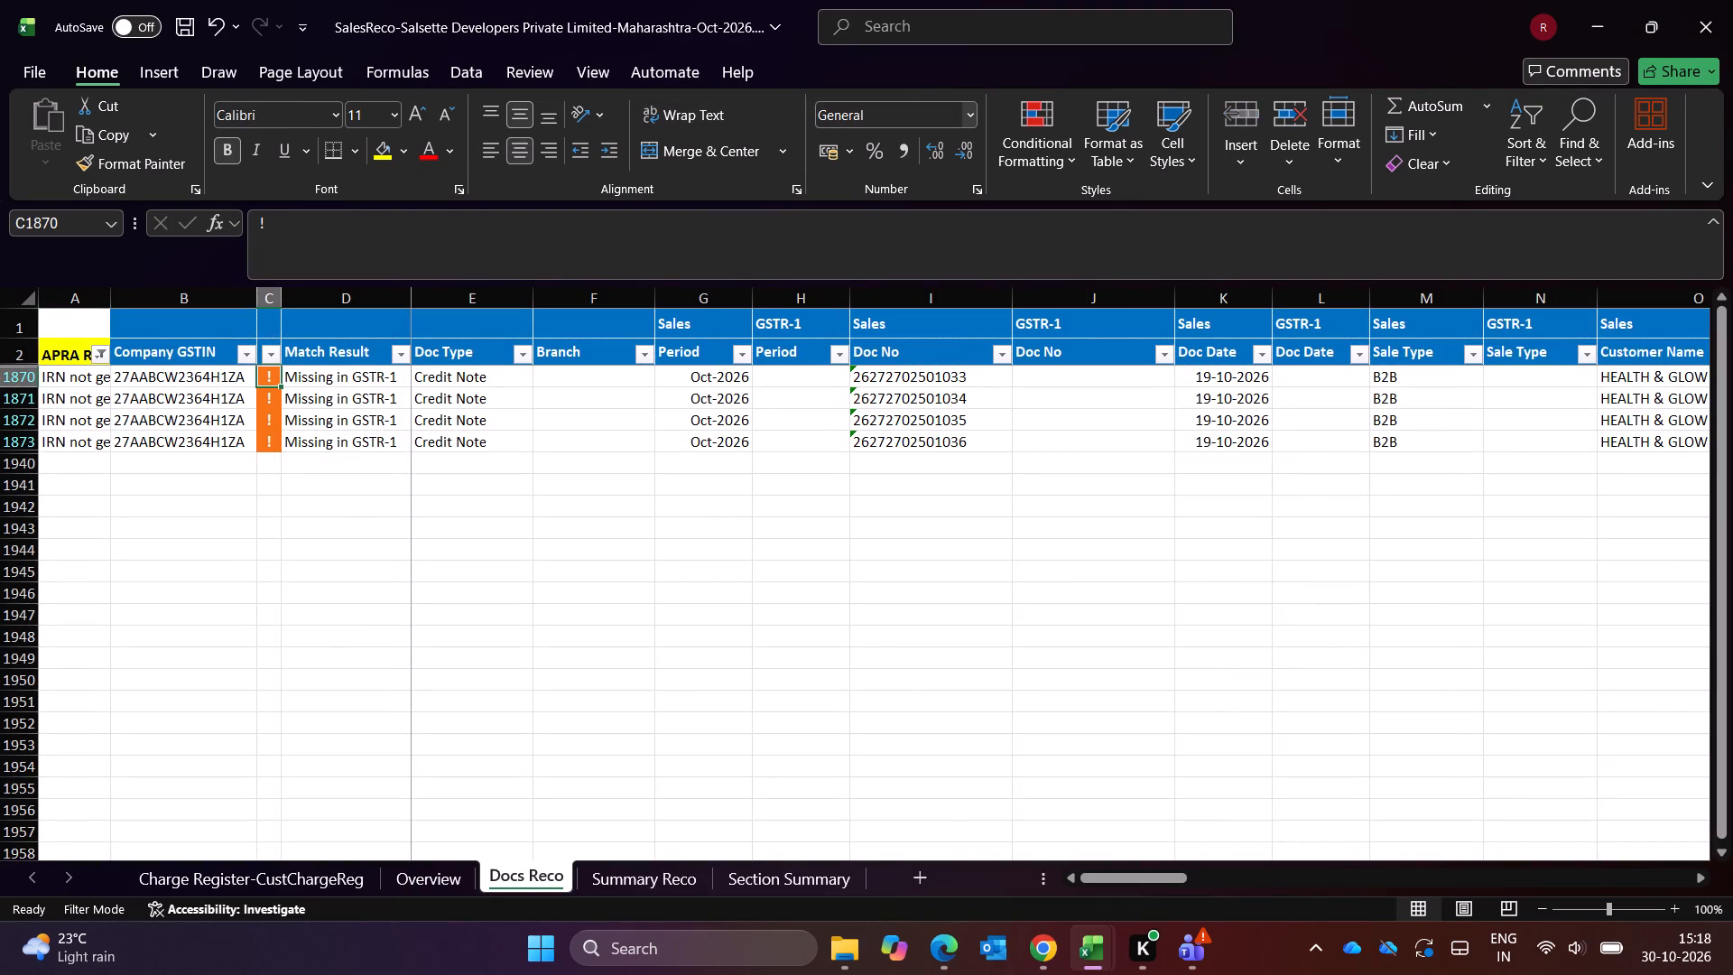
View the APRA Remarks filter values on the Docs Reco sheet and close the list without applying anything.
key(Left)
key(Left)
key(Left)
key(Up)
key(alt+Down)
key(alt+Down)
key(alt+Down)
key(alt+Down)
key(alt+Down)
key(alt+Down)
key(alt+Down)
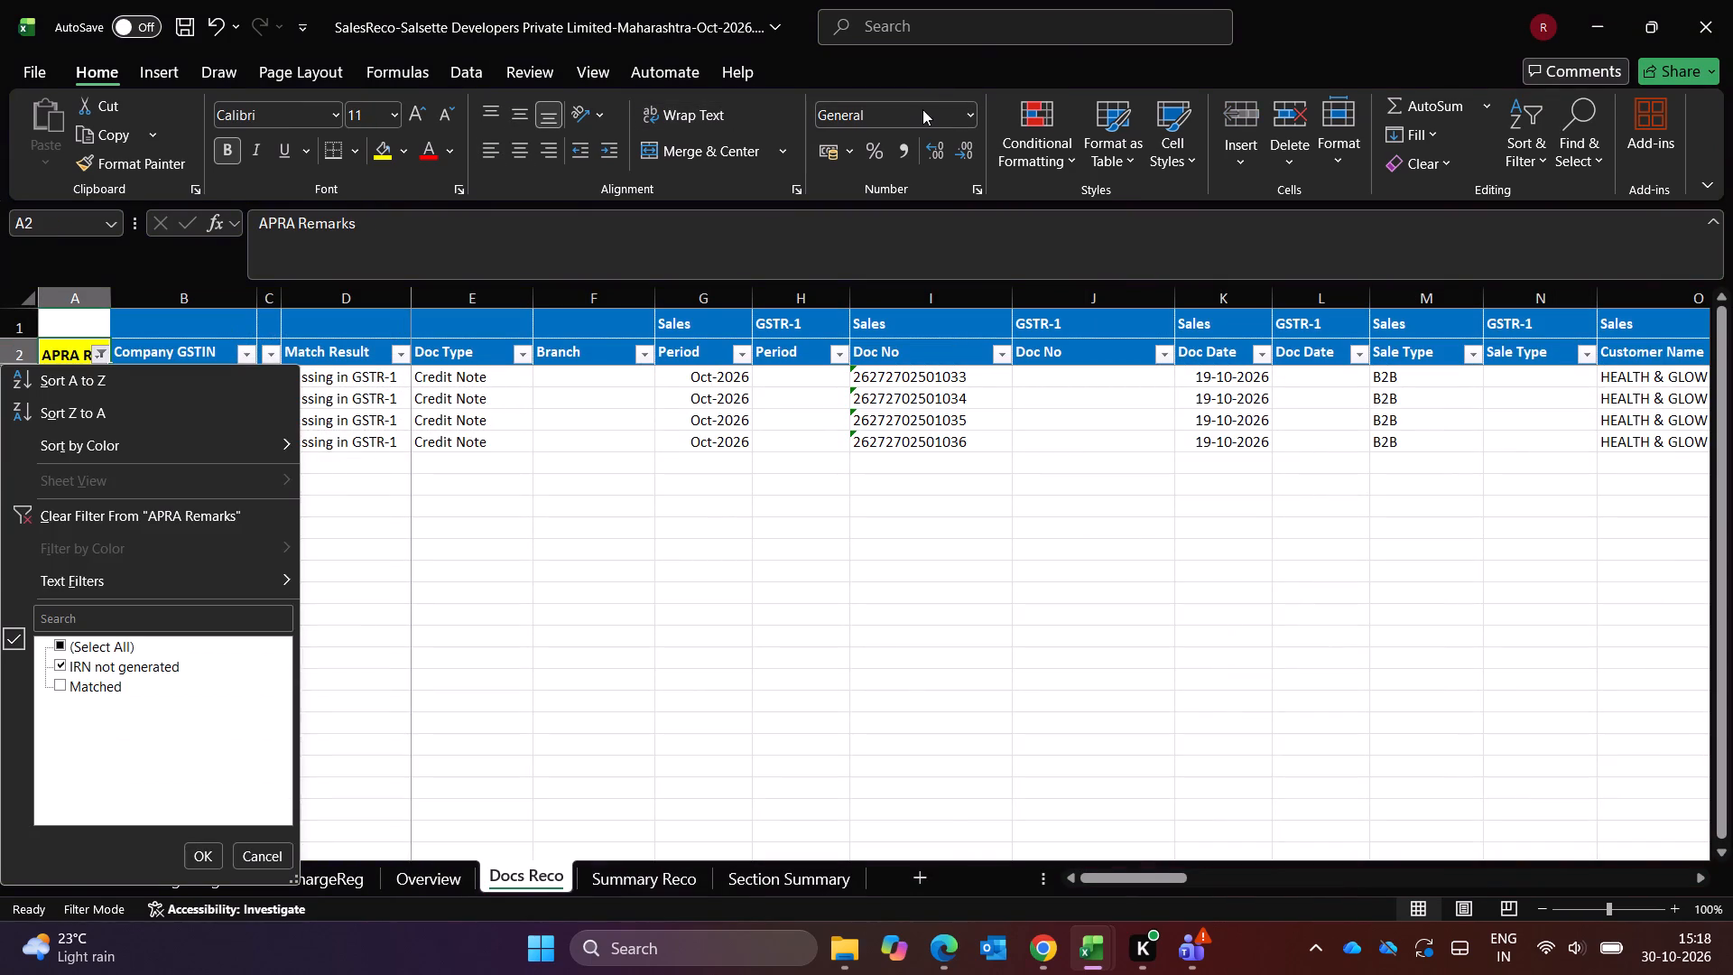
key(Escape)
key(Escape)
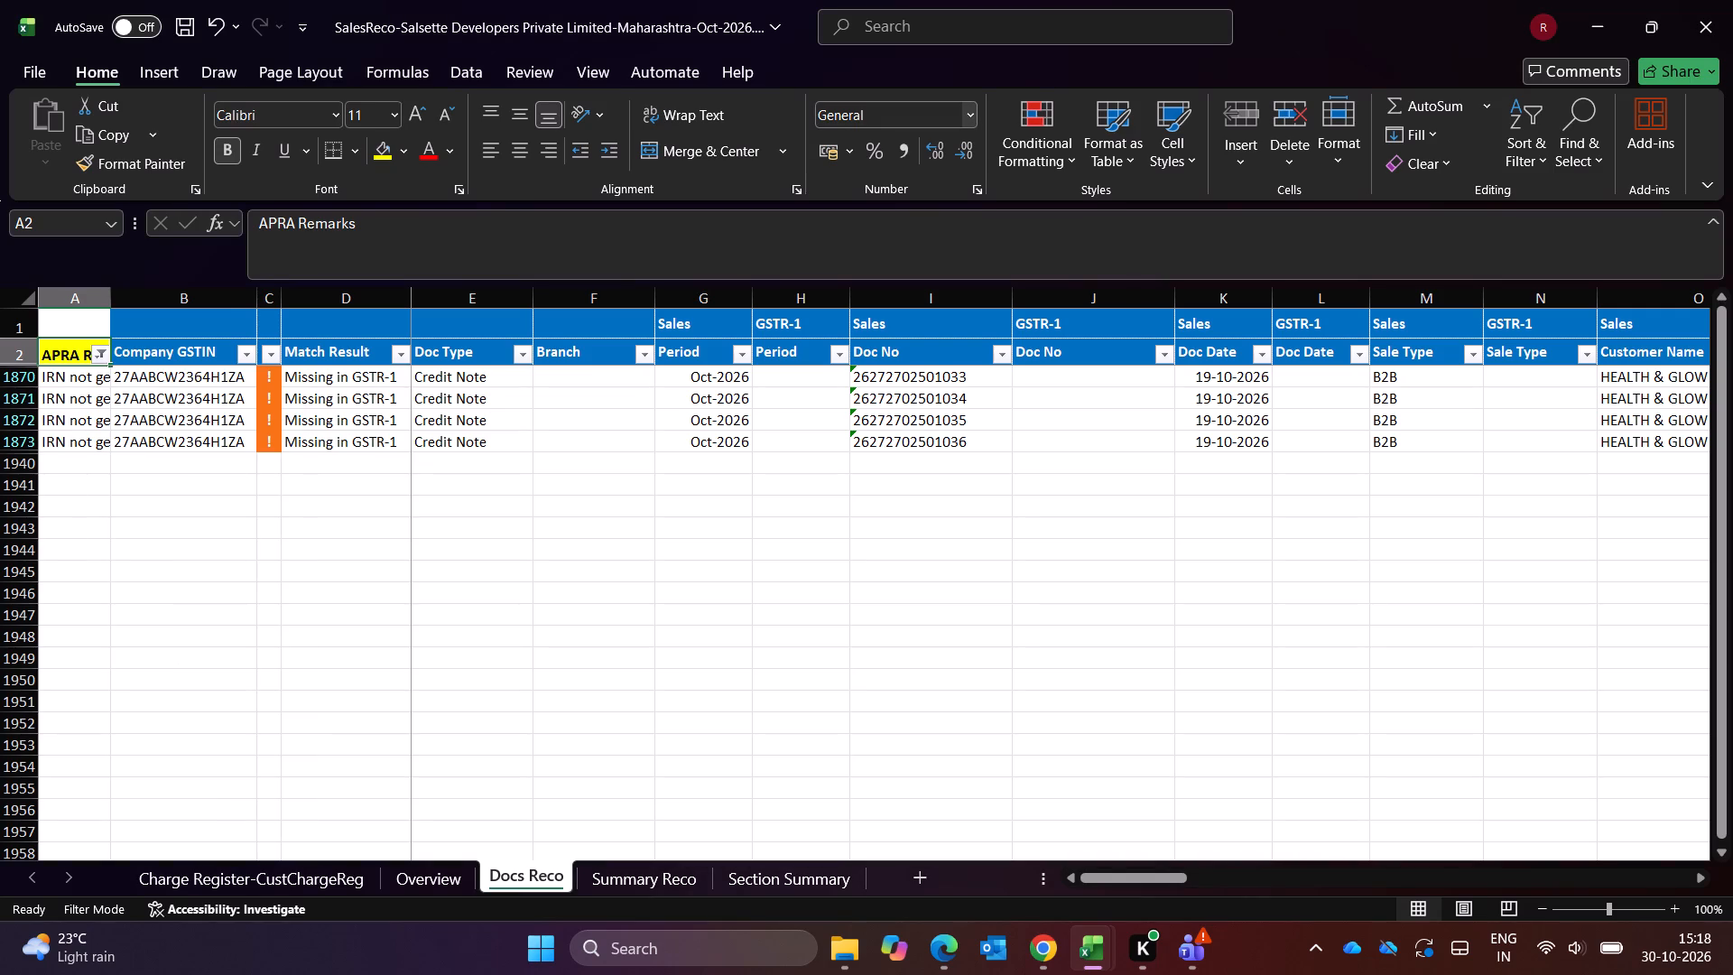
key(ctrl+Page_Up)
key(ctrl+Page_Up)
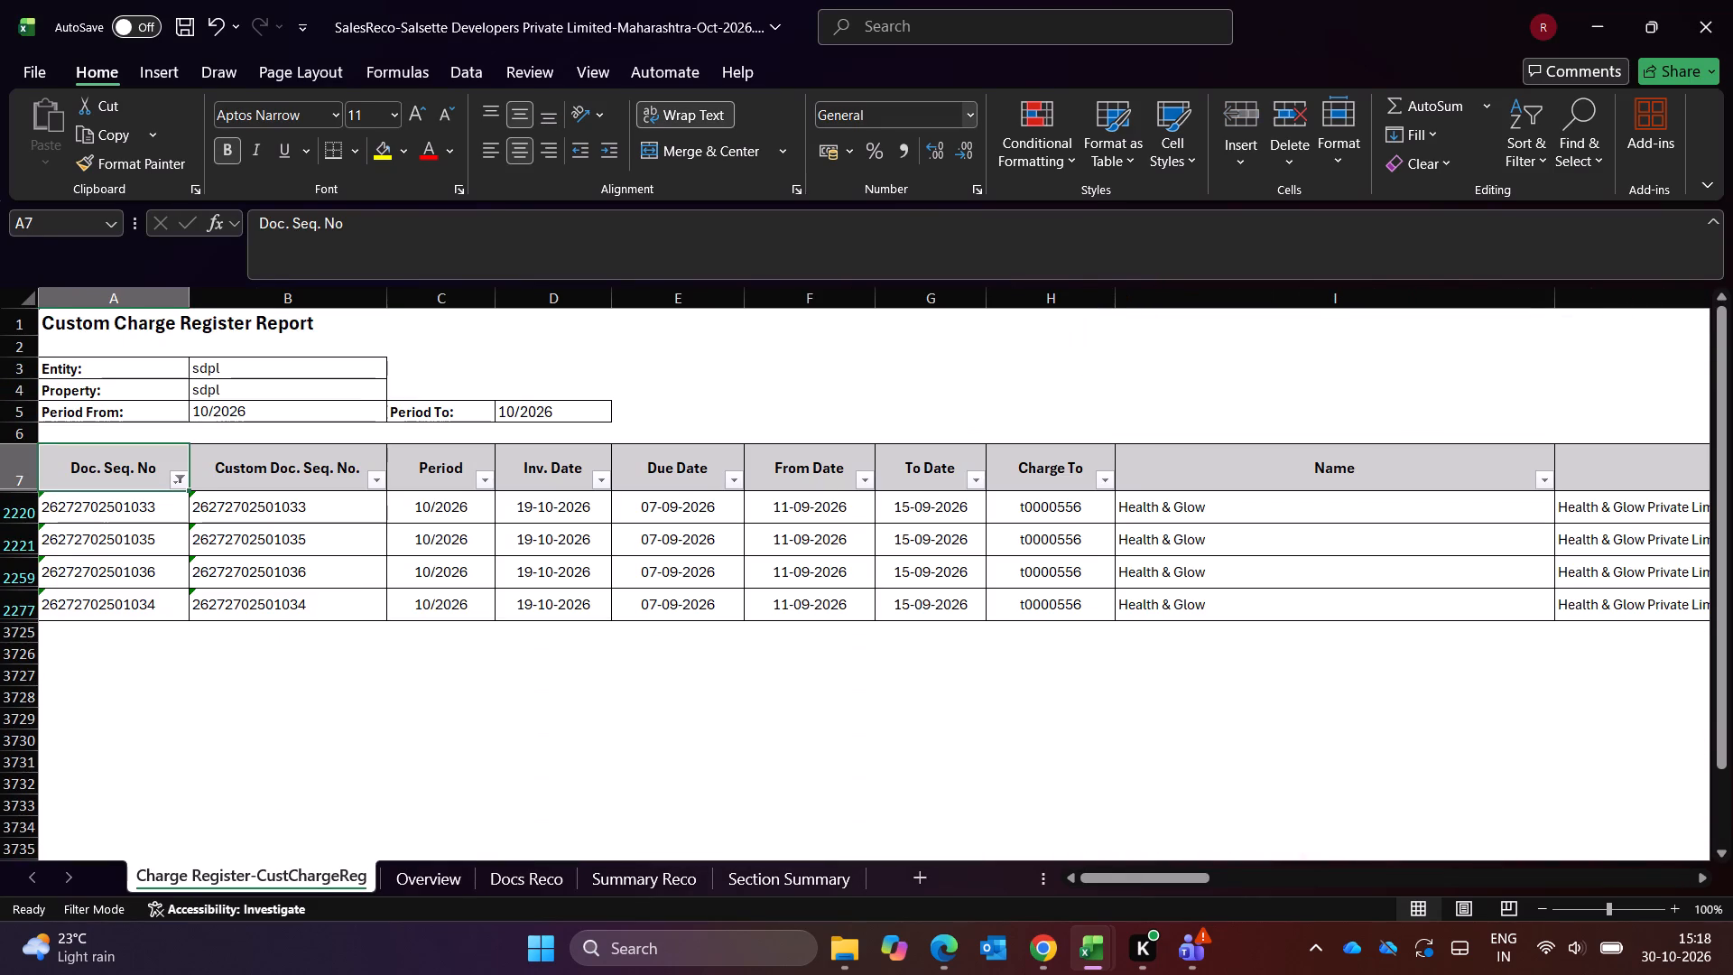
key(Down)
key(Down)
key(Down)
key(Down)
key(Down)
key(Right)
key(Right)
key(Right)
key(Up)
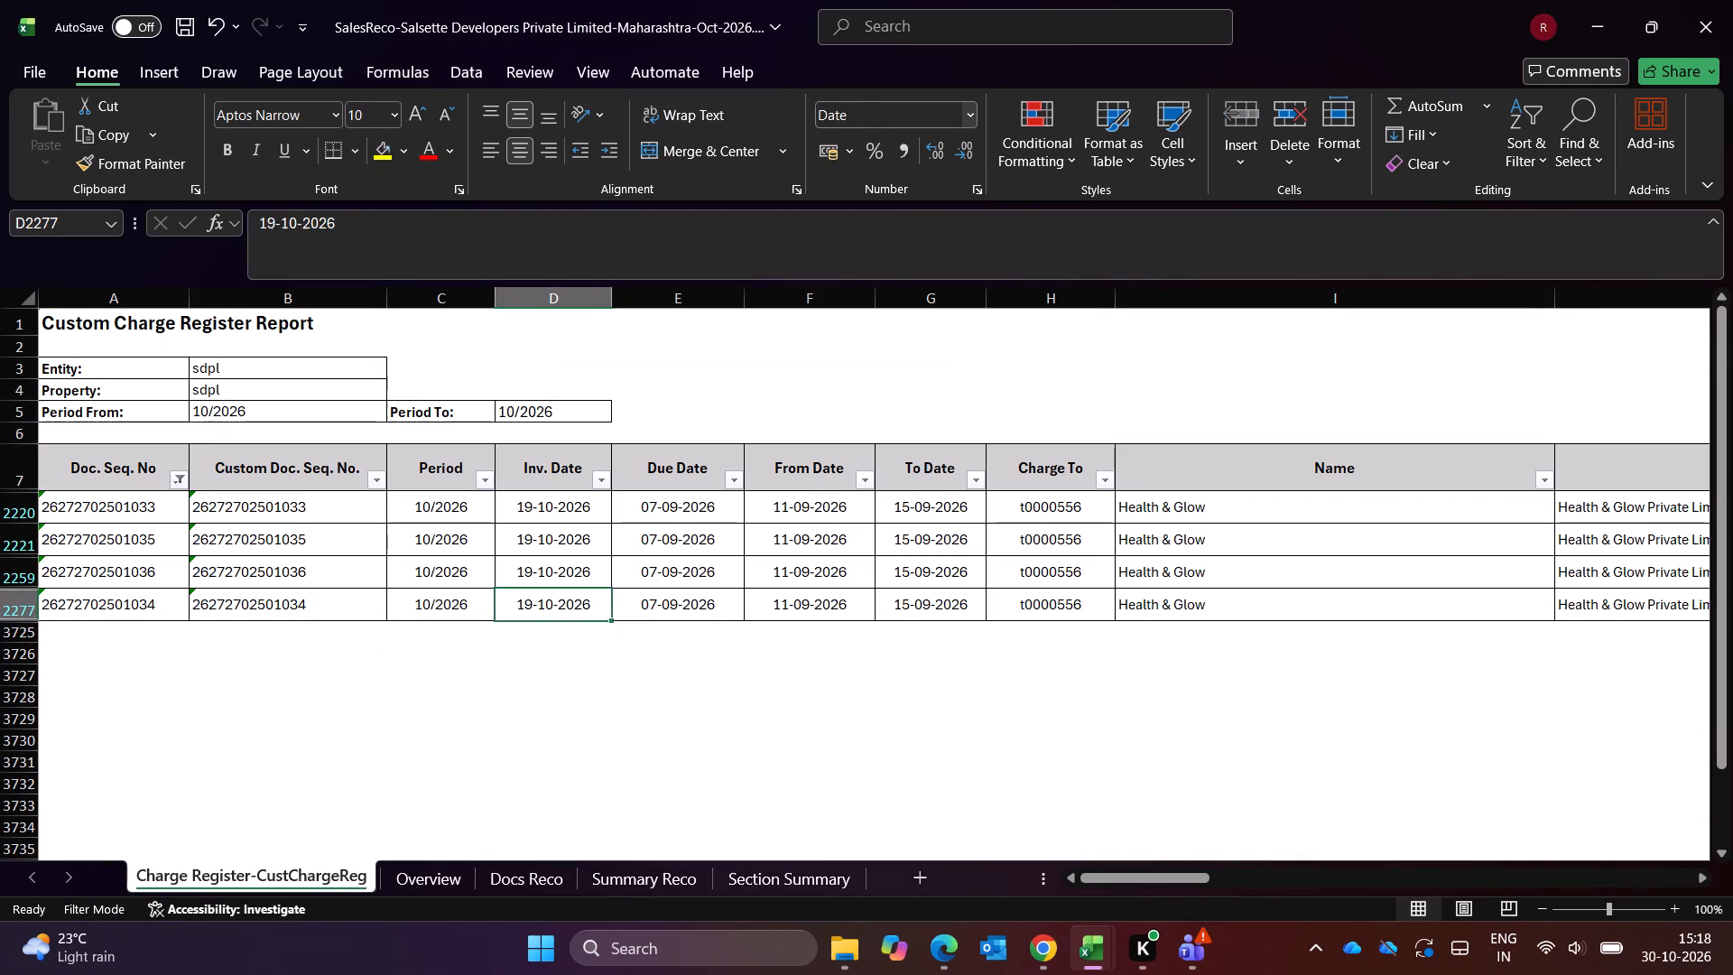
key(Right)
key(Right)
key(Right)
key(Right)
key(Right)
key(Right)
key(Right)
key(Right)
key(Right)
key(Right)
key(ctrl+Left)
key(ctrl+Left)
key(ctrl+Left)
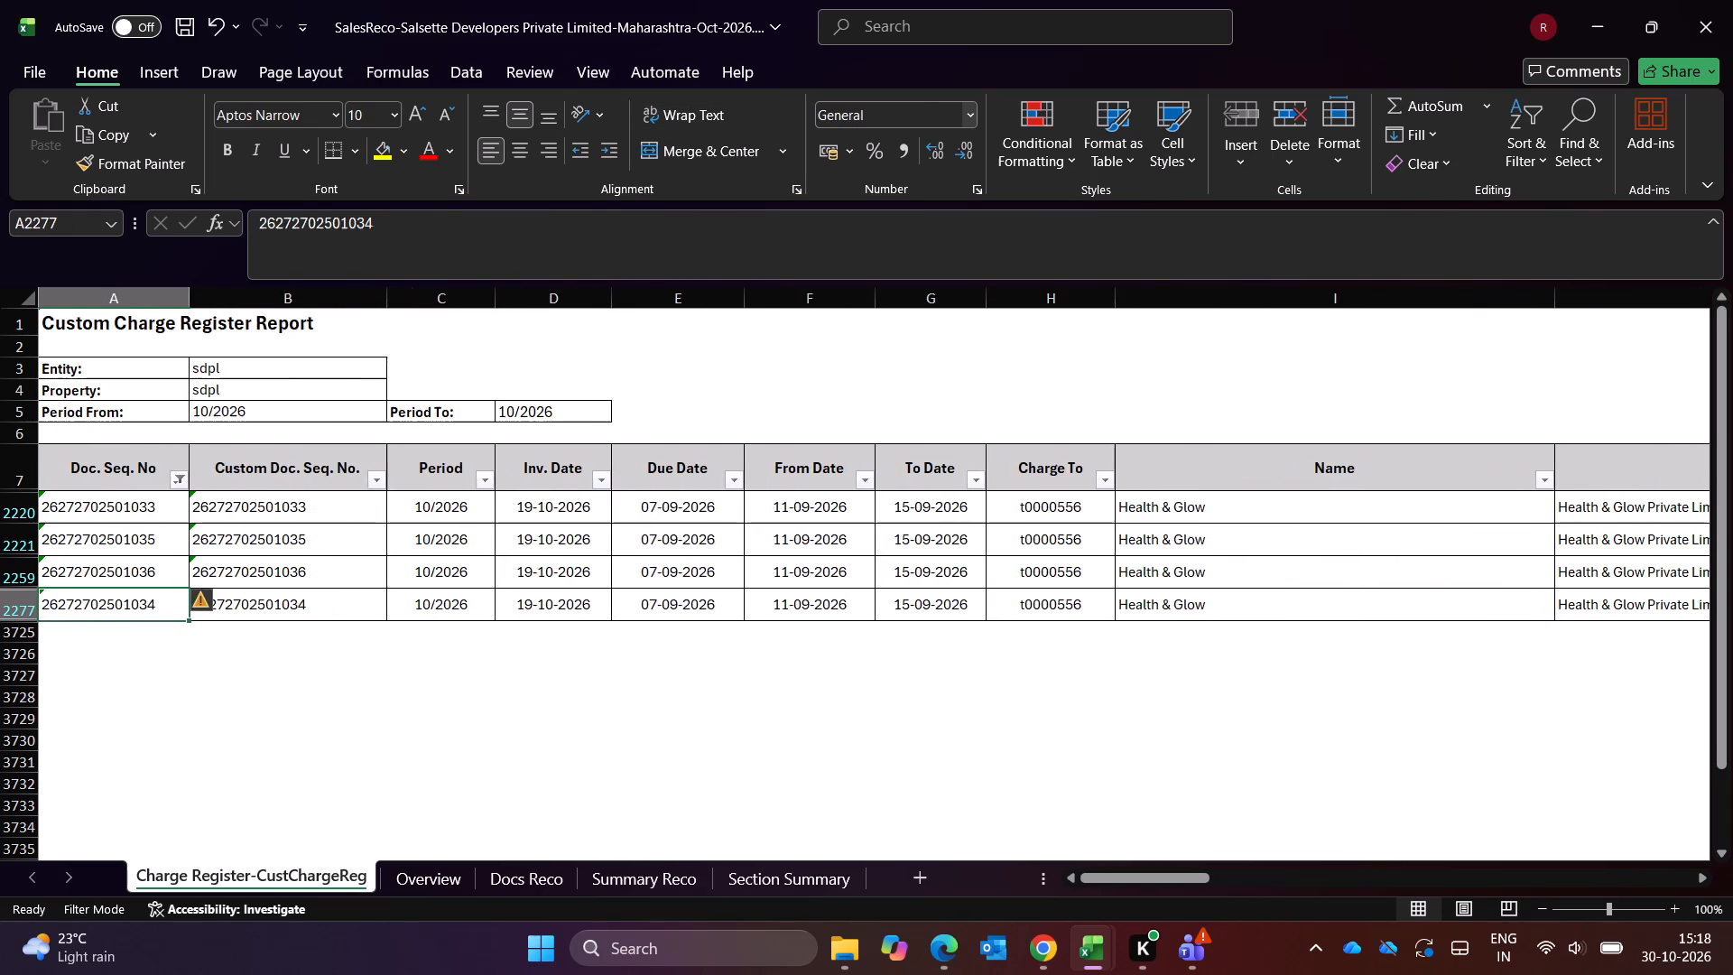
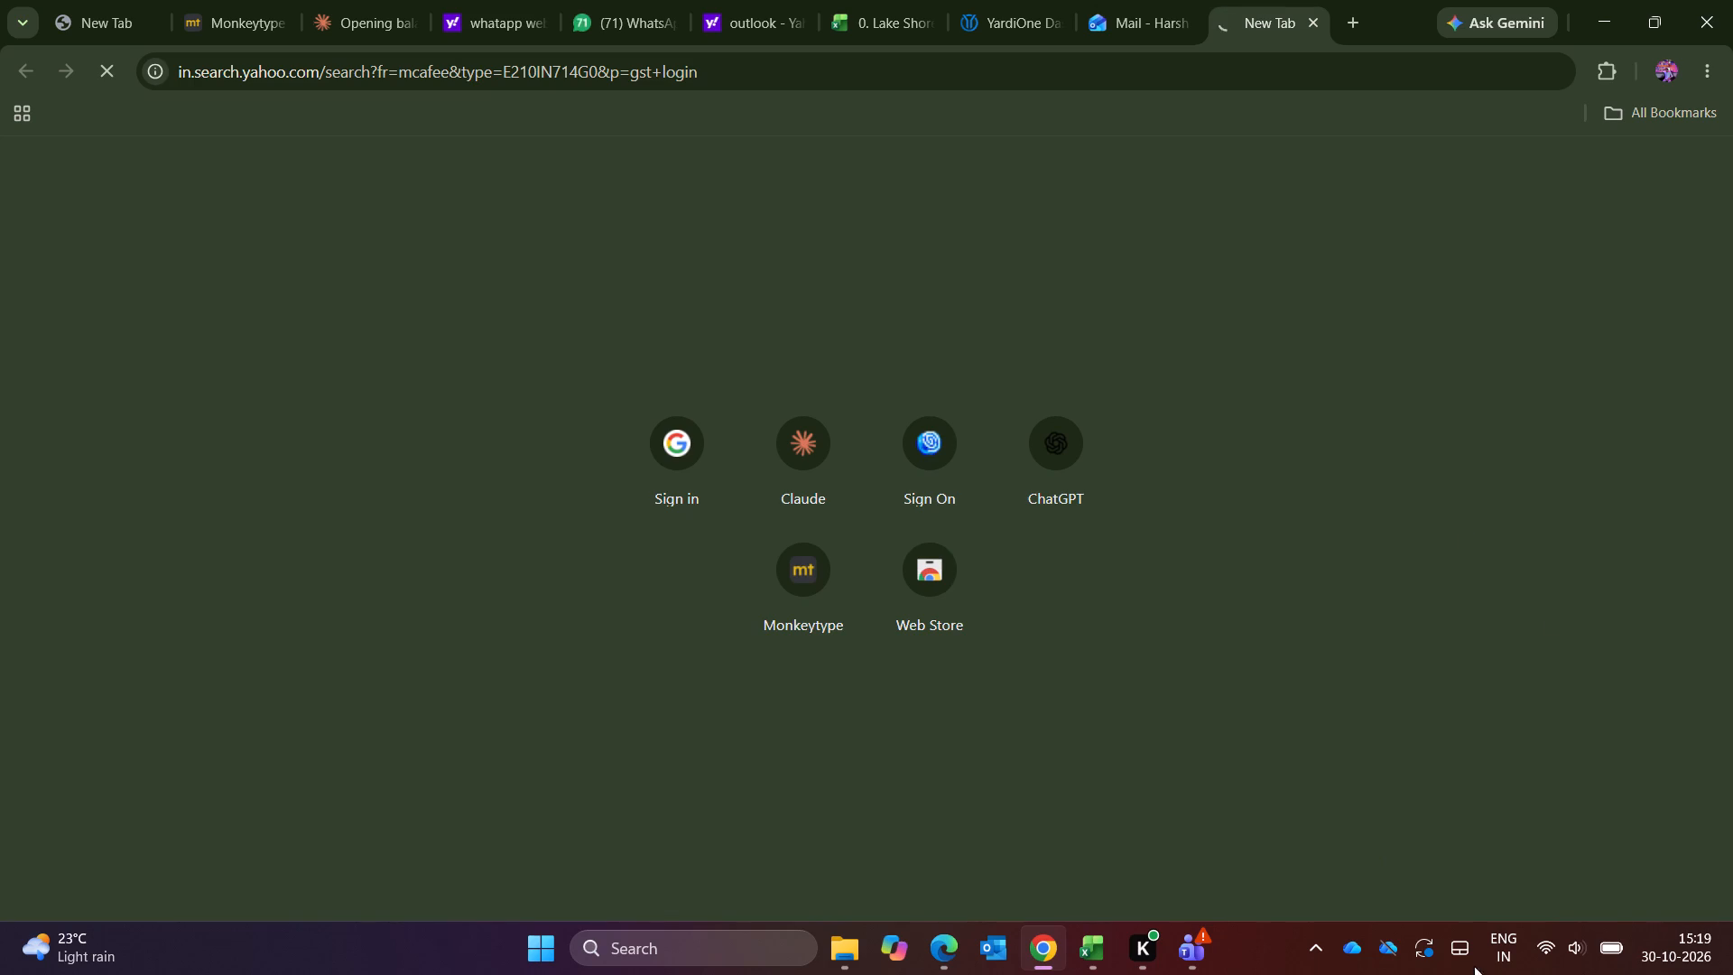
Switch to the SalesReco workbook and review the filtered Health & Glow charge register entries across the columns up to HSN/SAC.
key(alt+Tab)
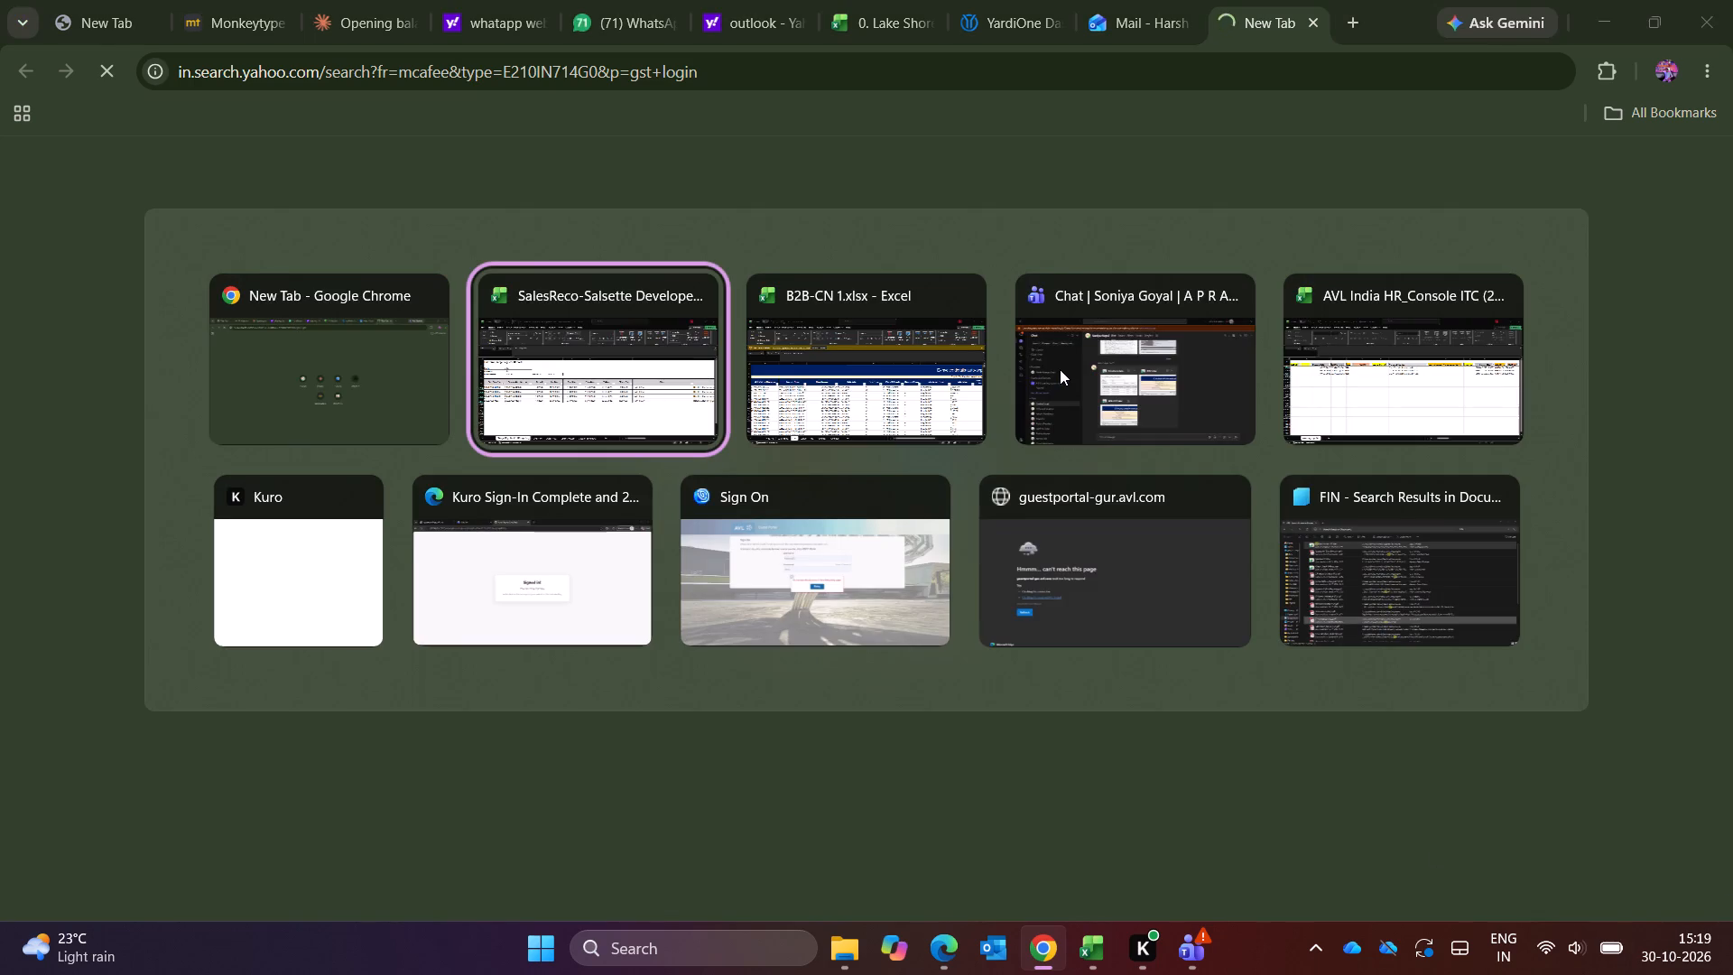
key(ctrl+Left)
key(Left)
key(Right)
key(Right)
key(Right)
key(Right)
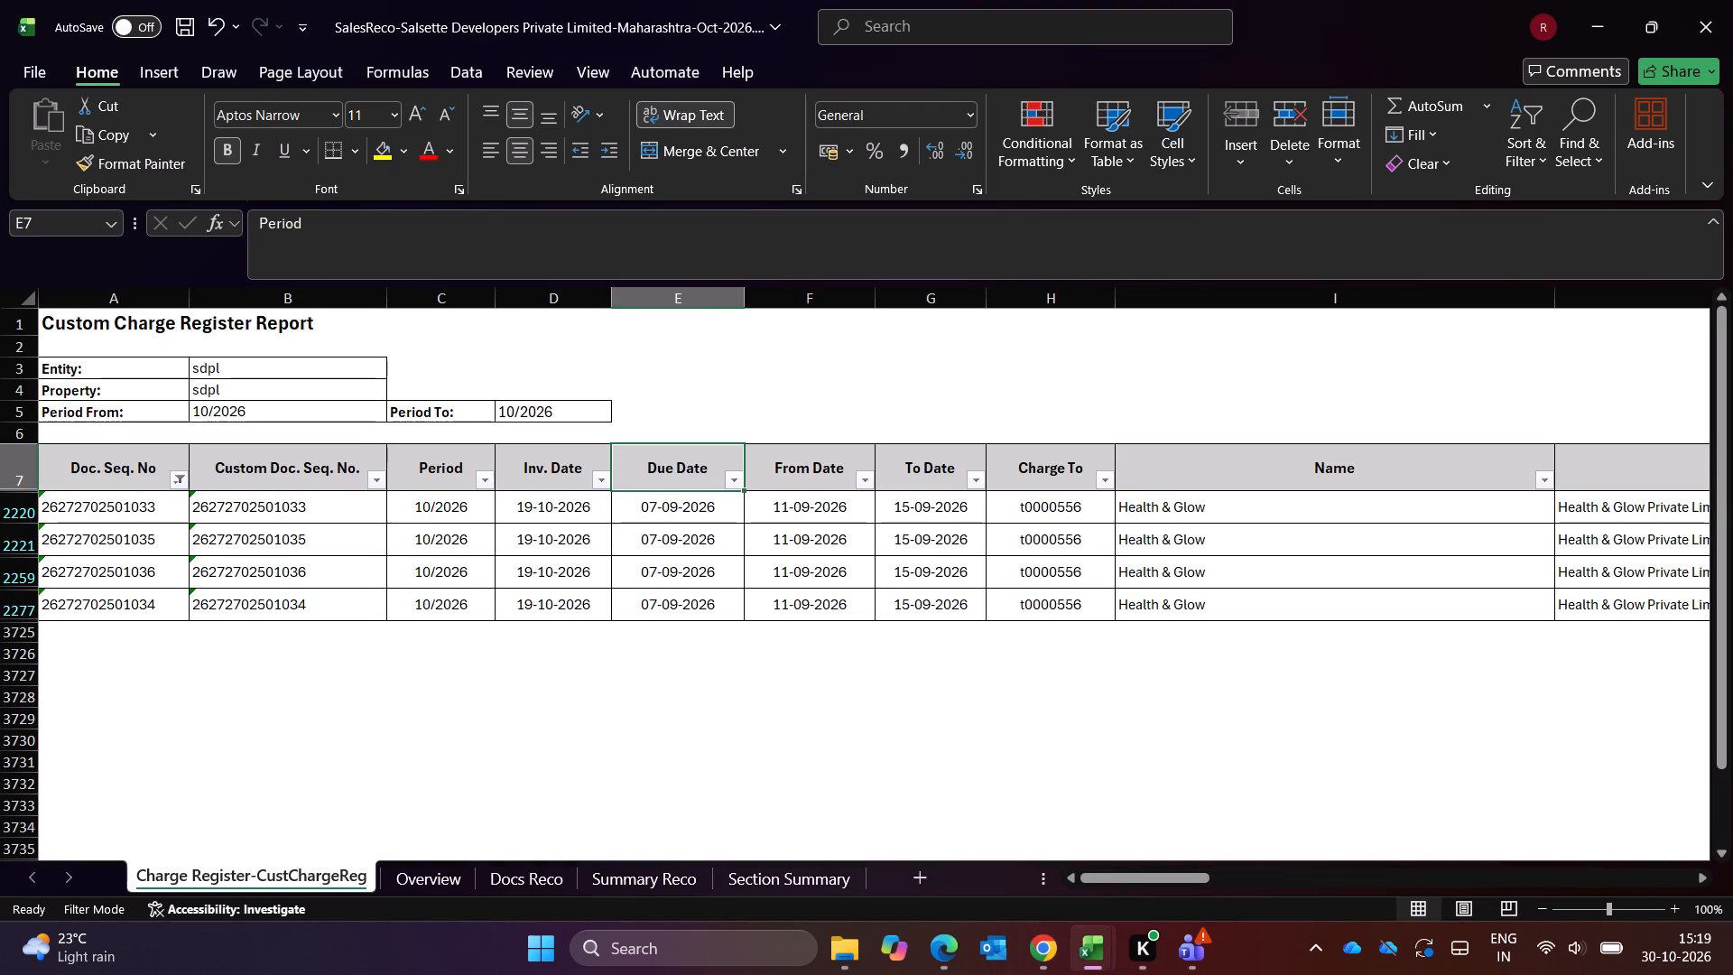
key(Right)
key(Right)
key(Right)
key(Right)
key(Right)
key(Right)
key(Right)
key(Right)
key(Right)
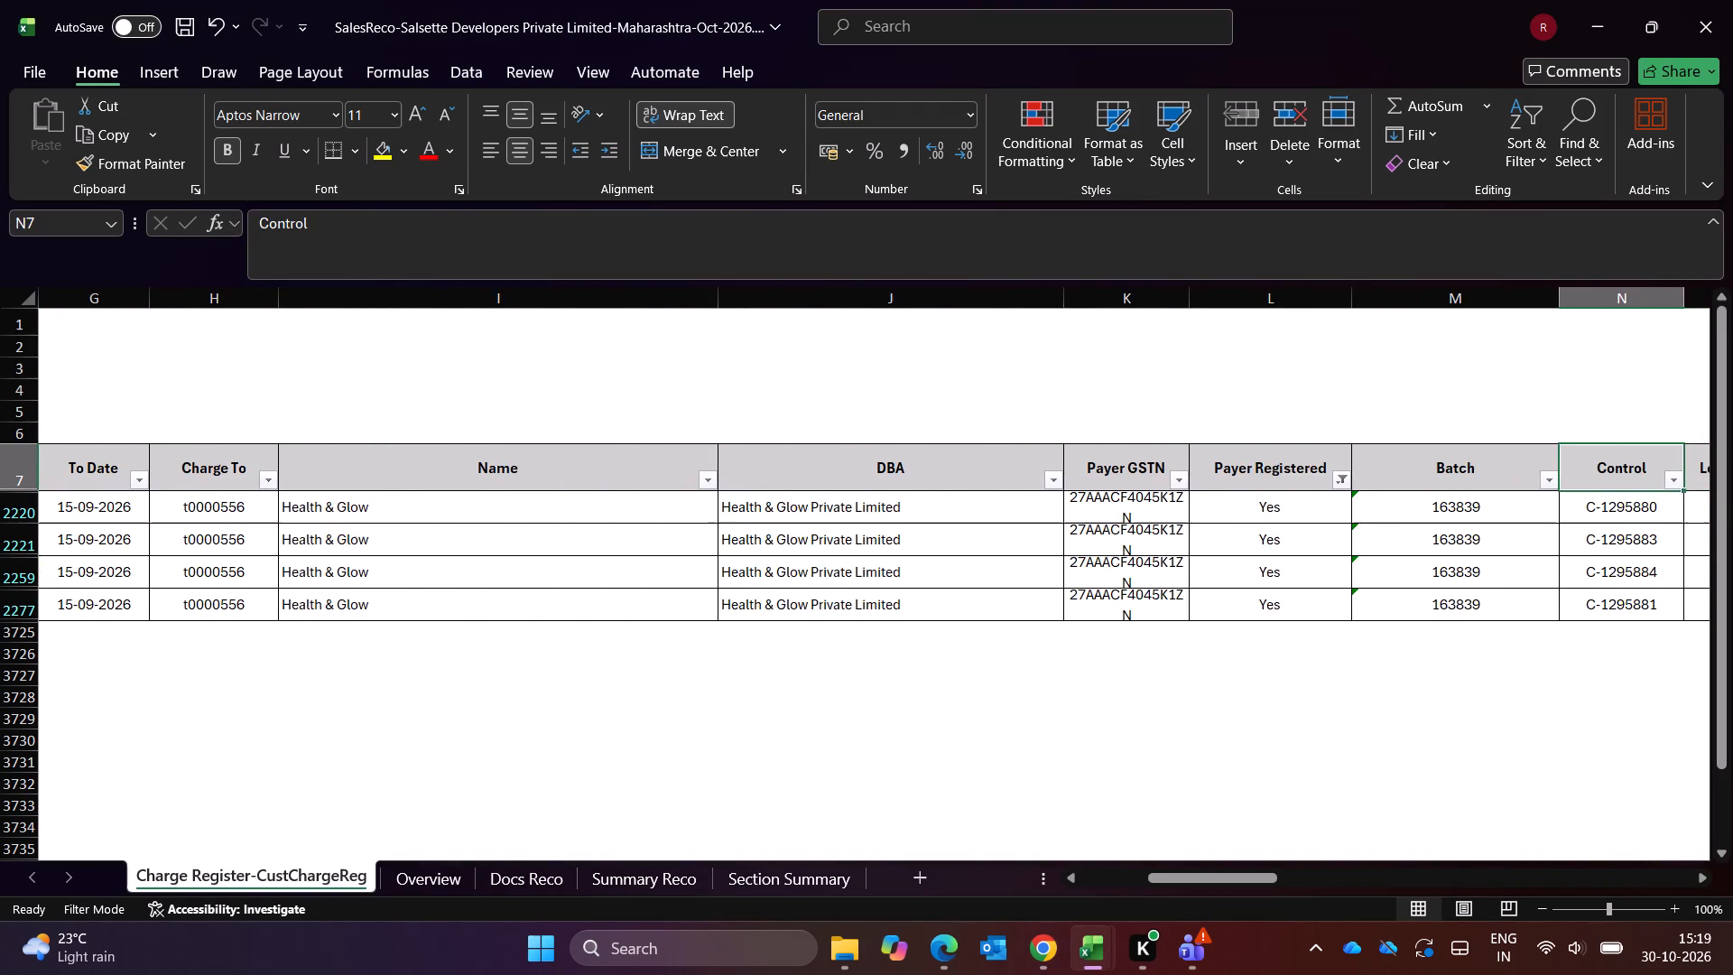
key(Right)
key(Right)
key(Right)
key(Right)
key(Right)
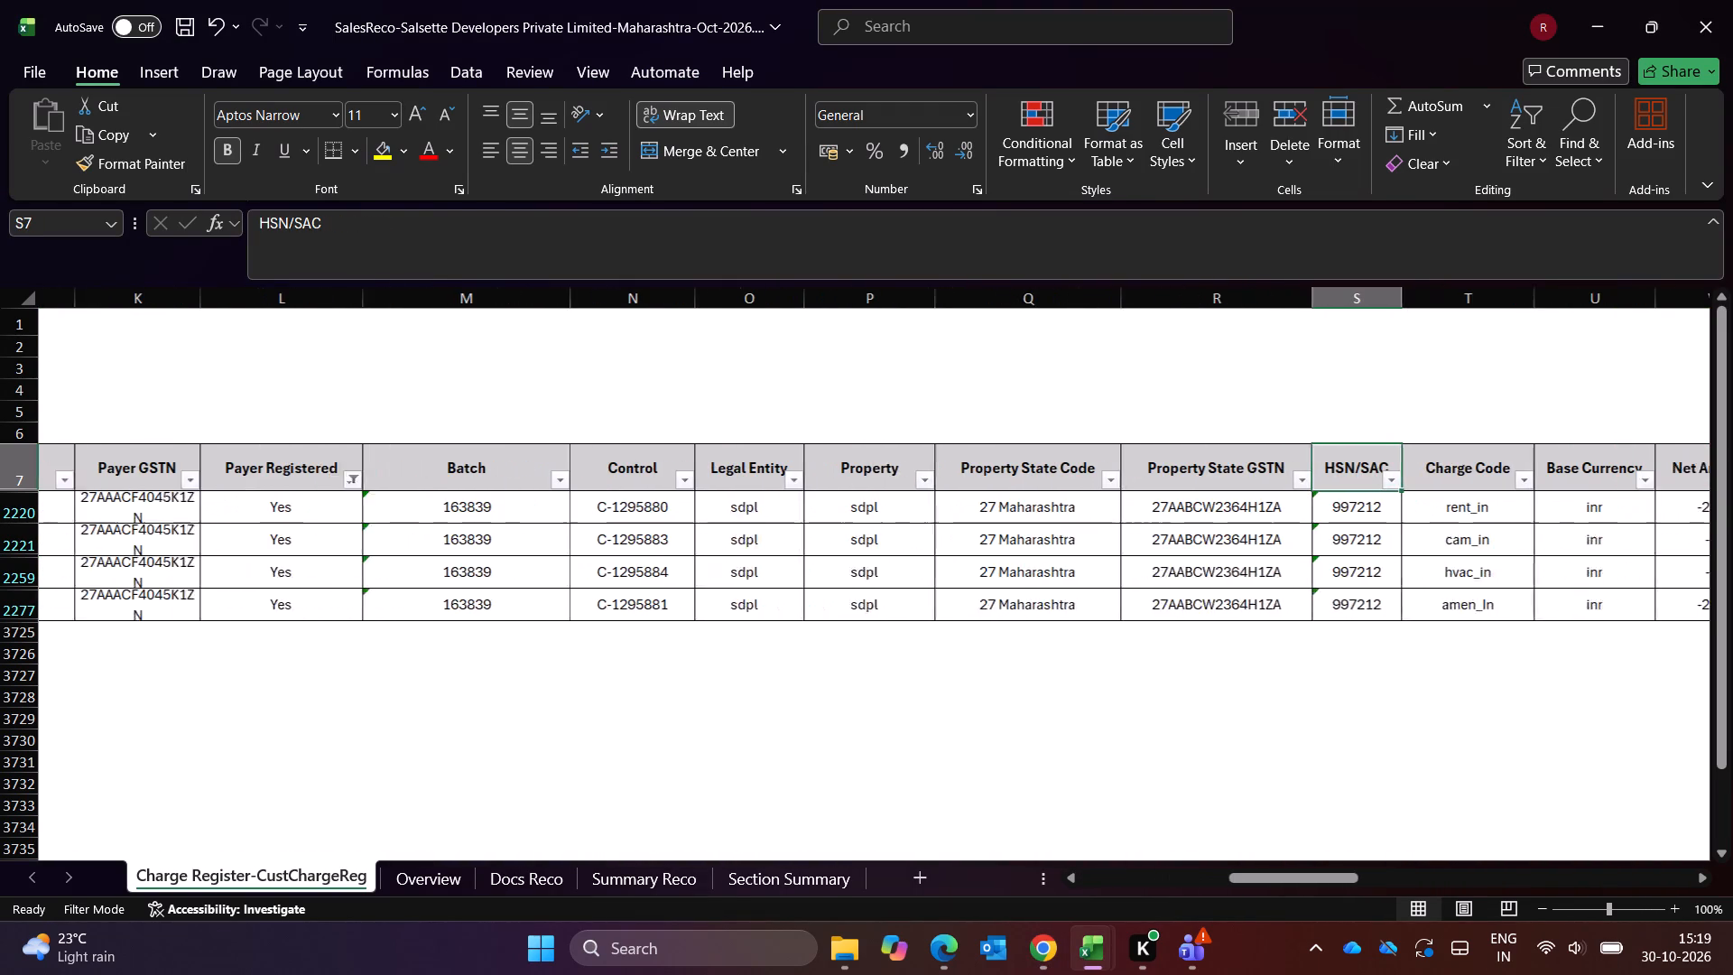
Go back to the Payer GSTN column and select the GSTIN of the first filtered Health & Glow entry.
key(Left)
key(Left)
key(Right)
key(Left)
key(Left)
key(Left)
key(Left)
key(Left)
key(Left)
key(Left)
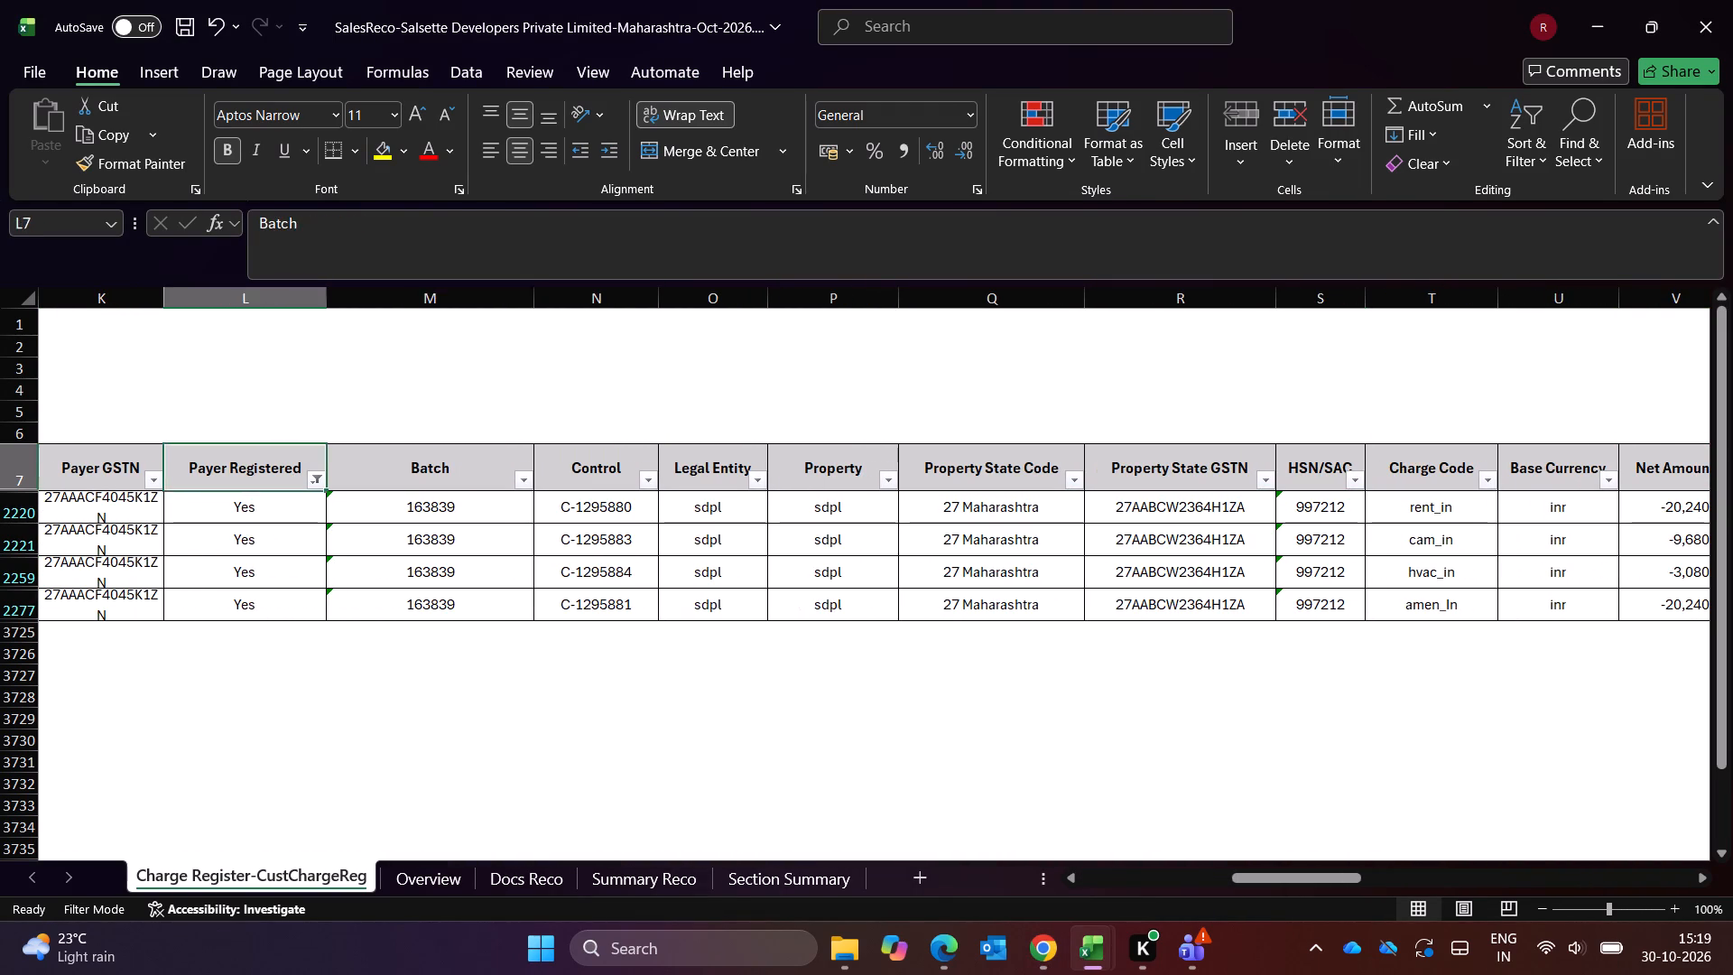
key(Left)
key(Right)
key(Down)
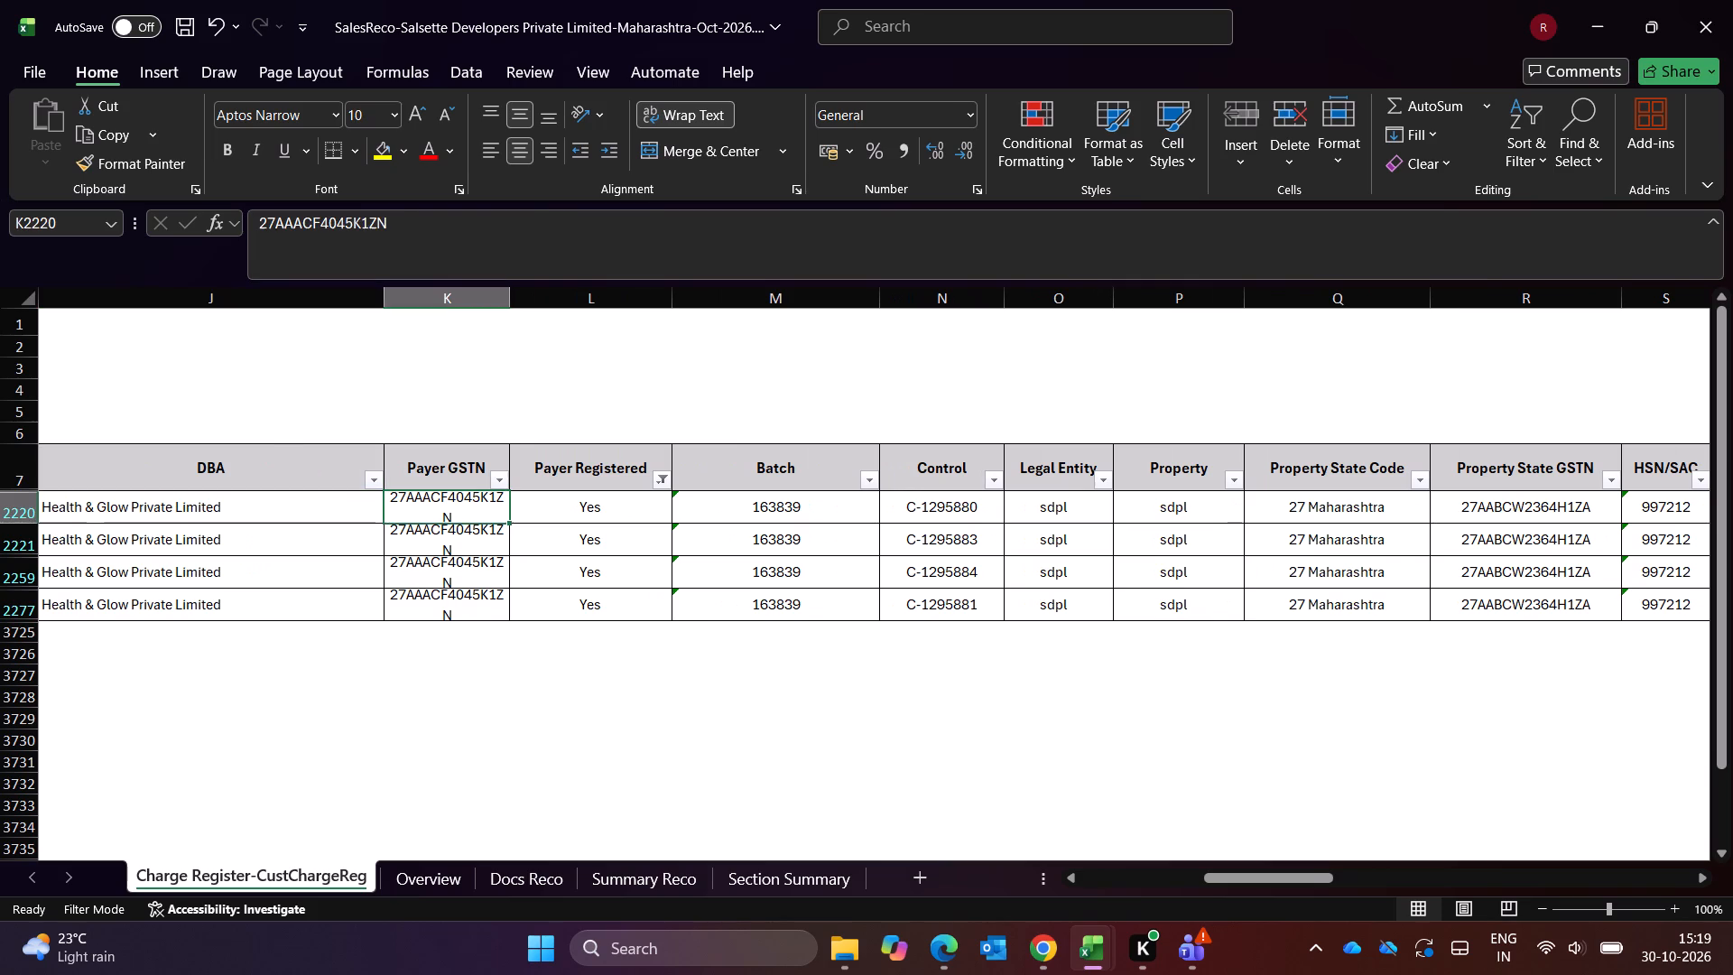
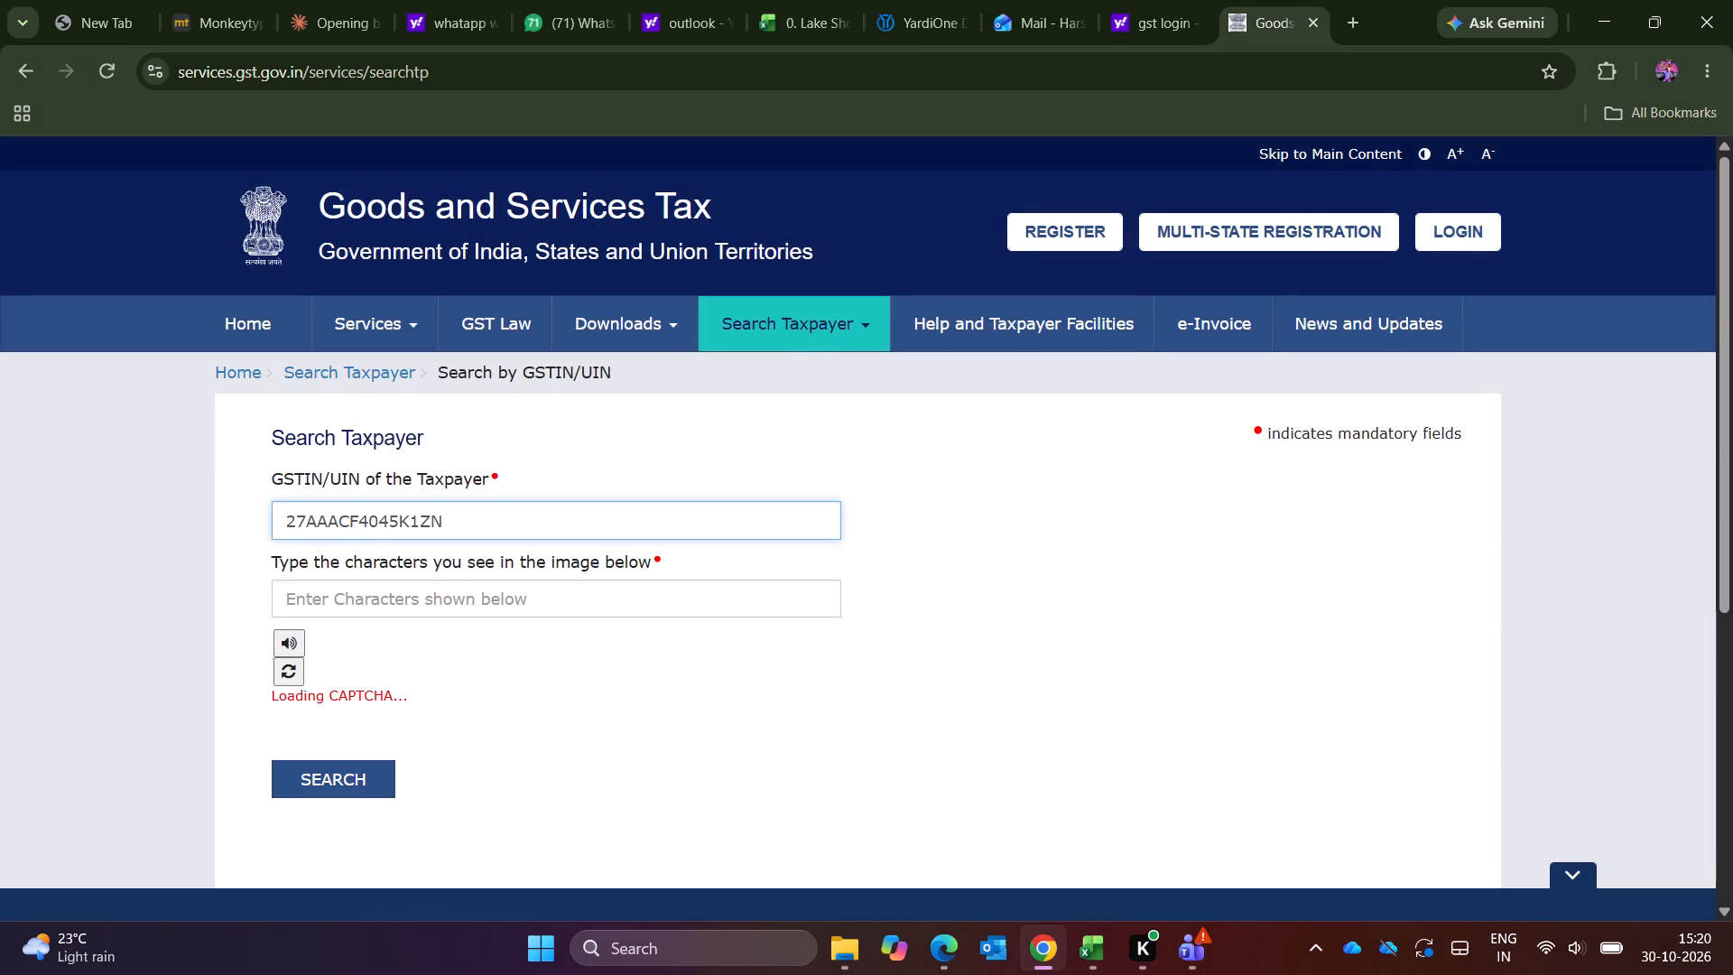
Complete the captcha, search for the entered payer GSTIN, and examine the taxpayer's name, status and registration details.
key(Tab)
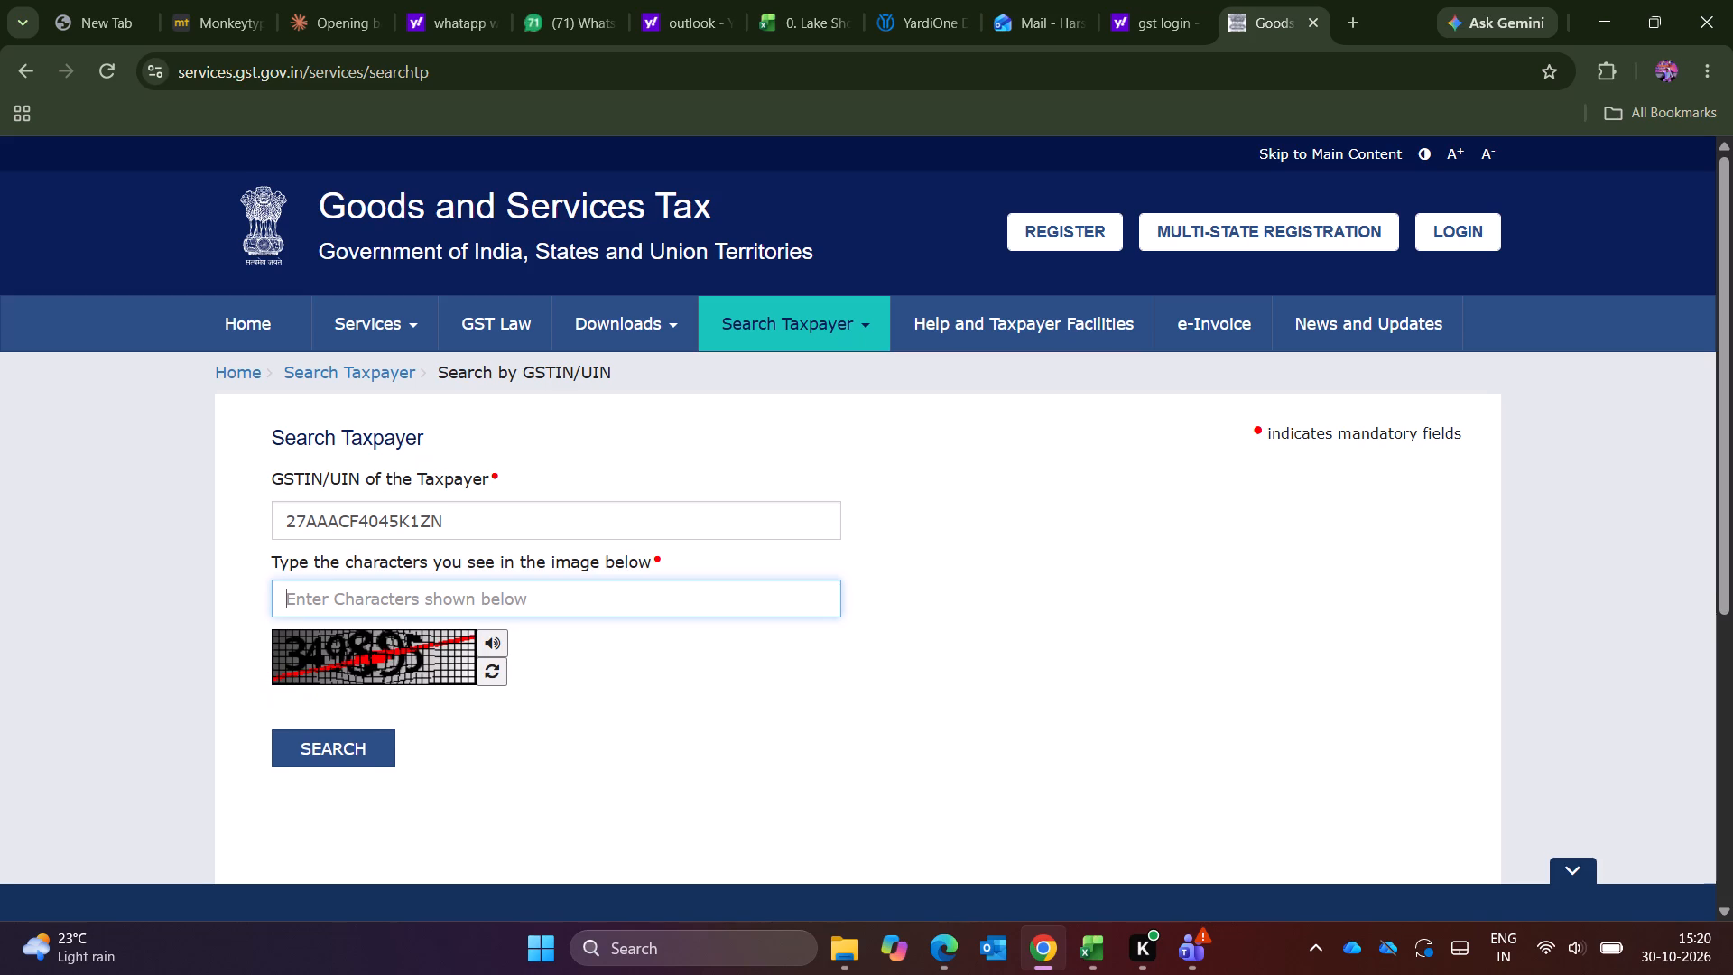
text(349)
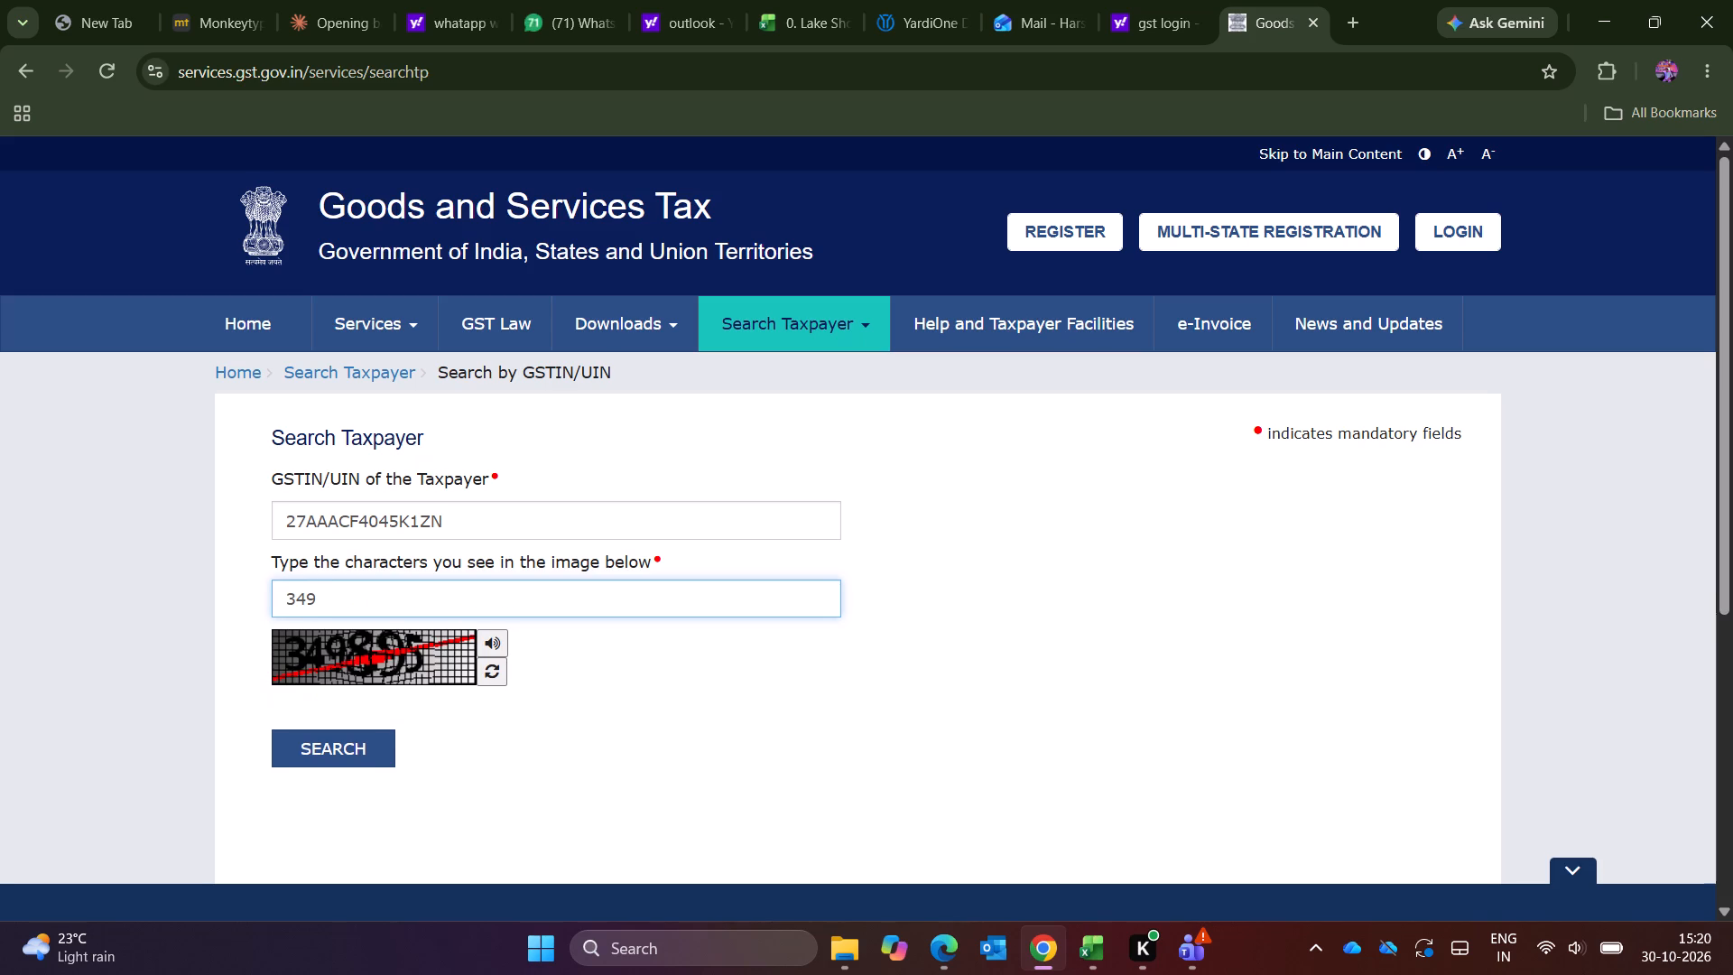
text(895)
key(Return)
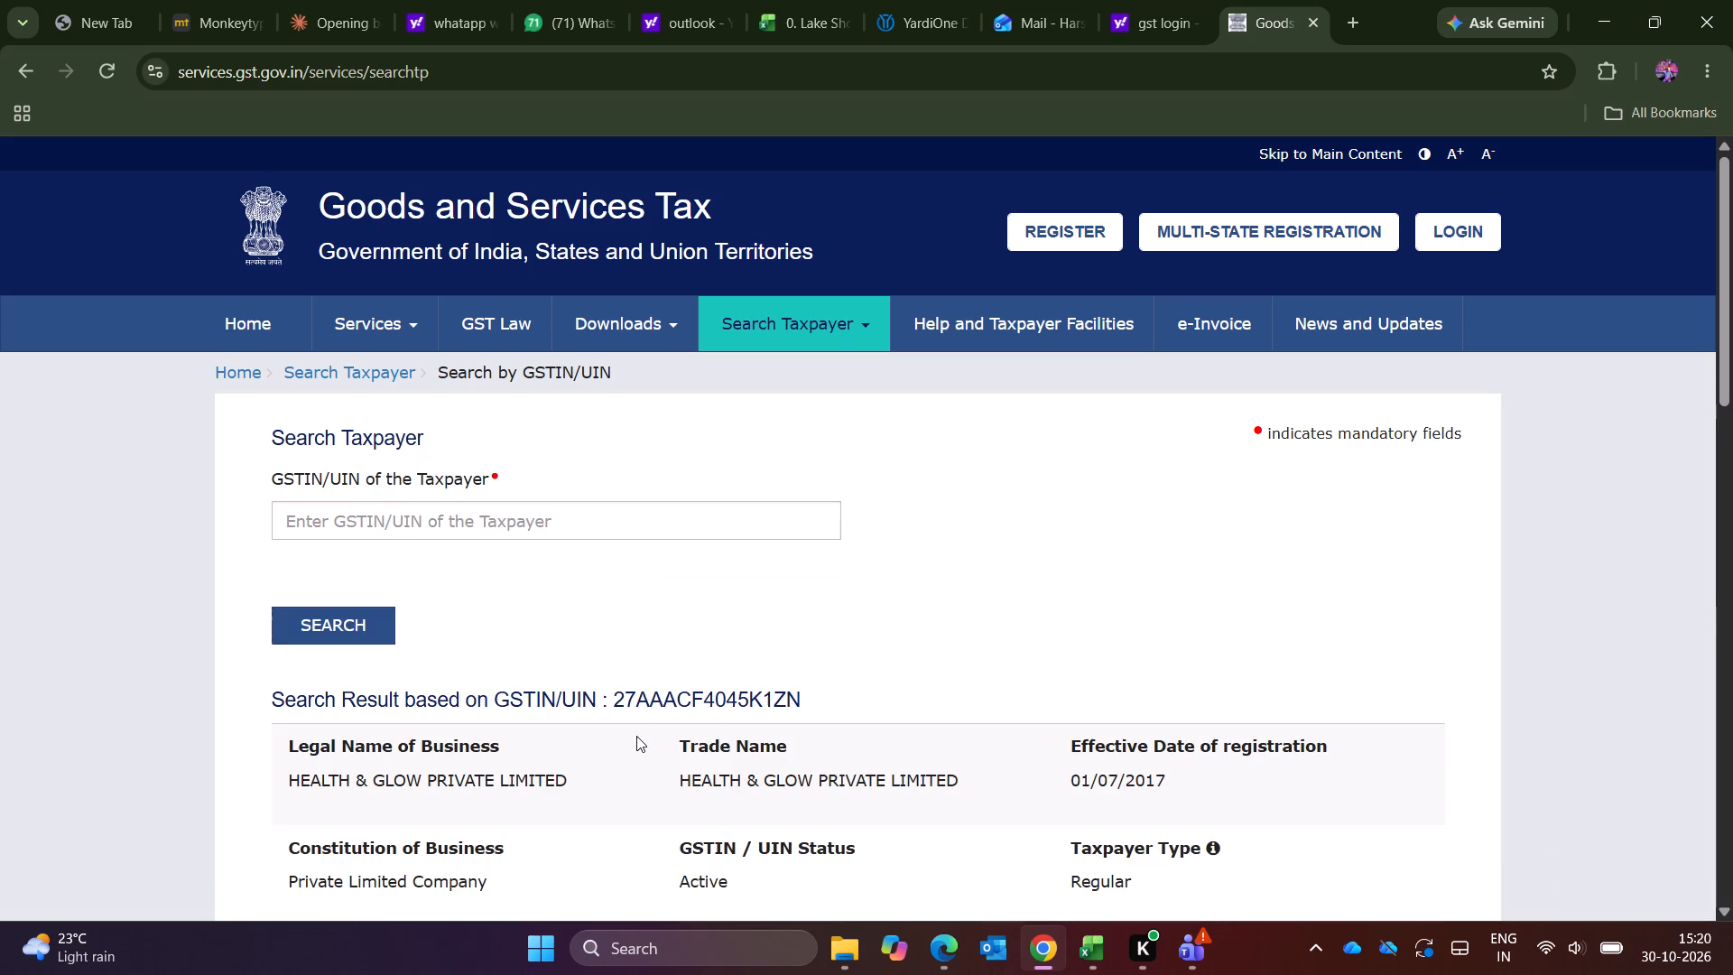
scroll(636, 736, down, 2)
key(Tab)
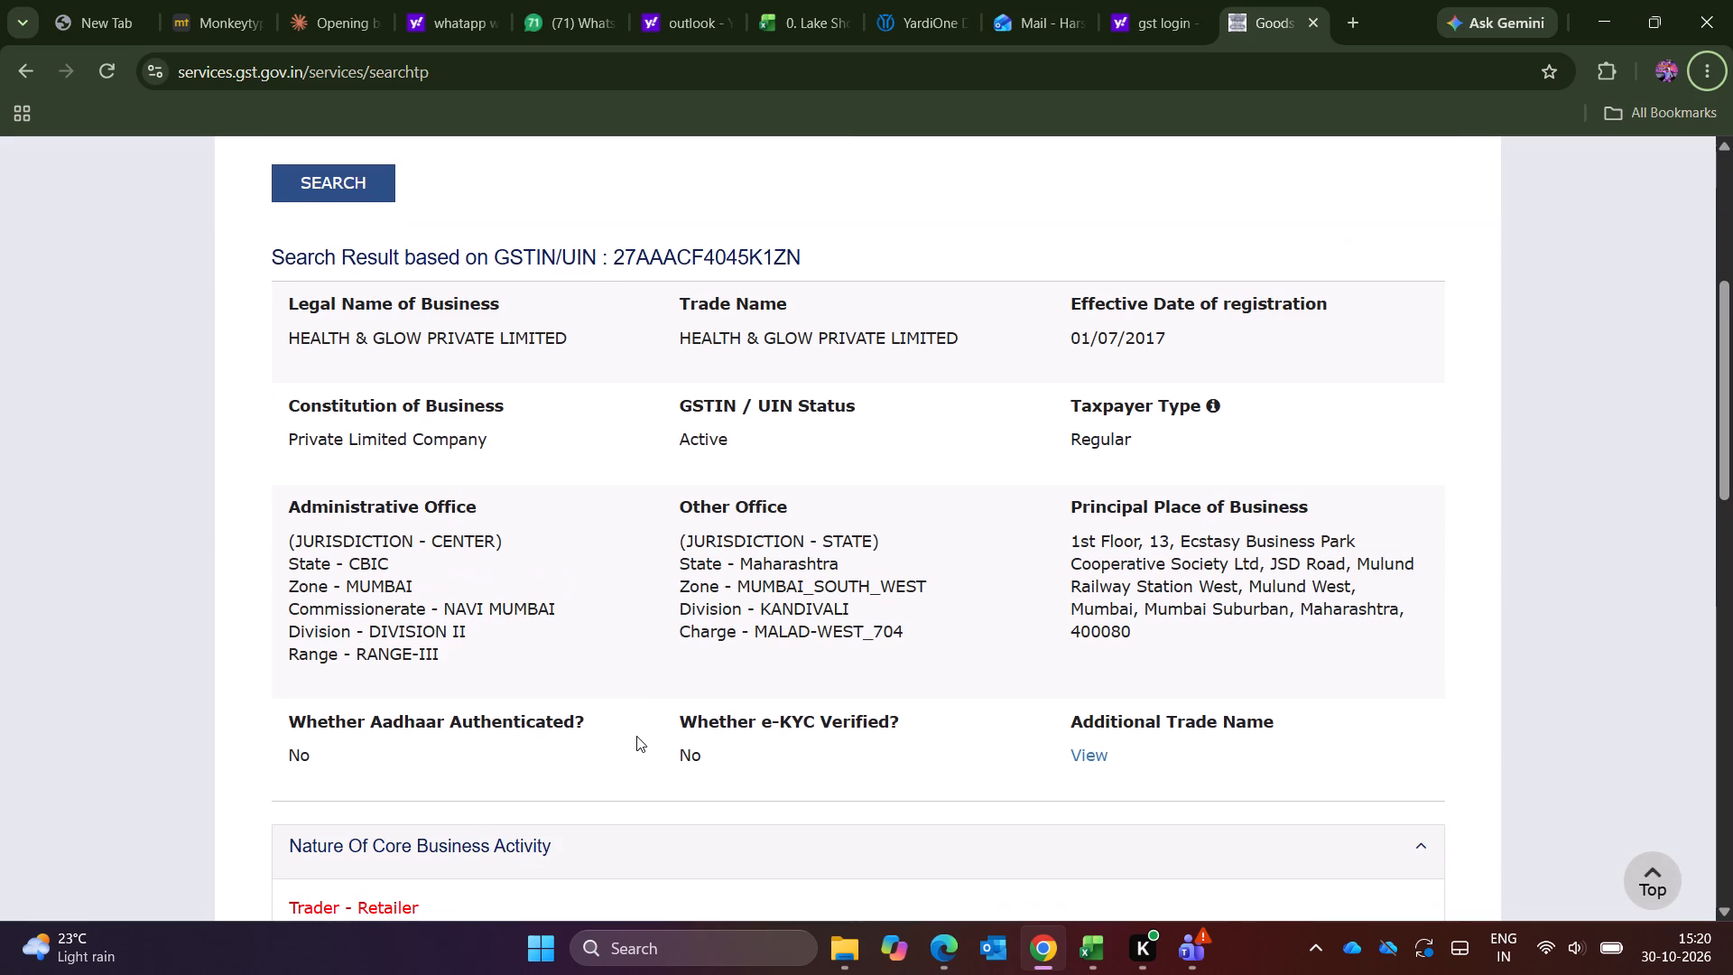
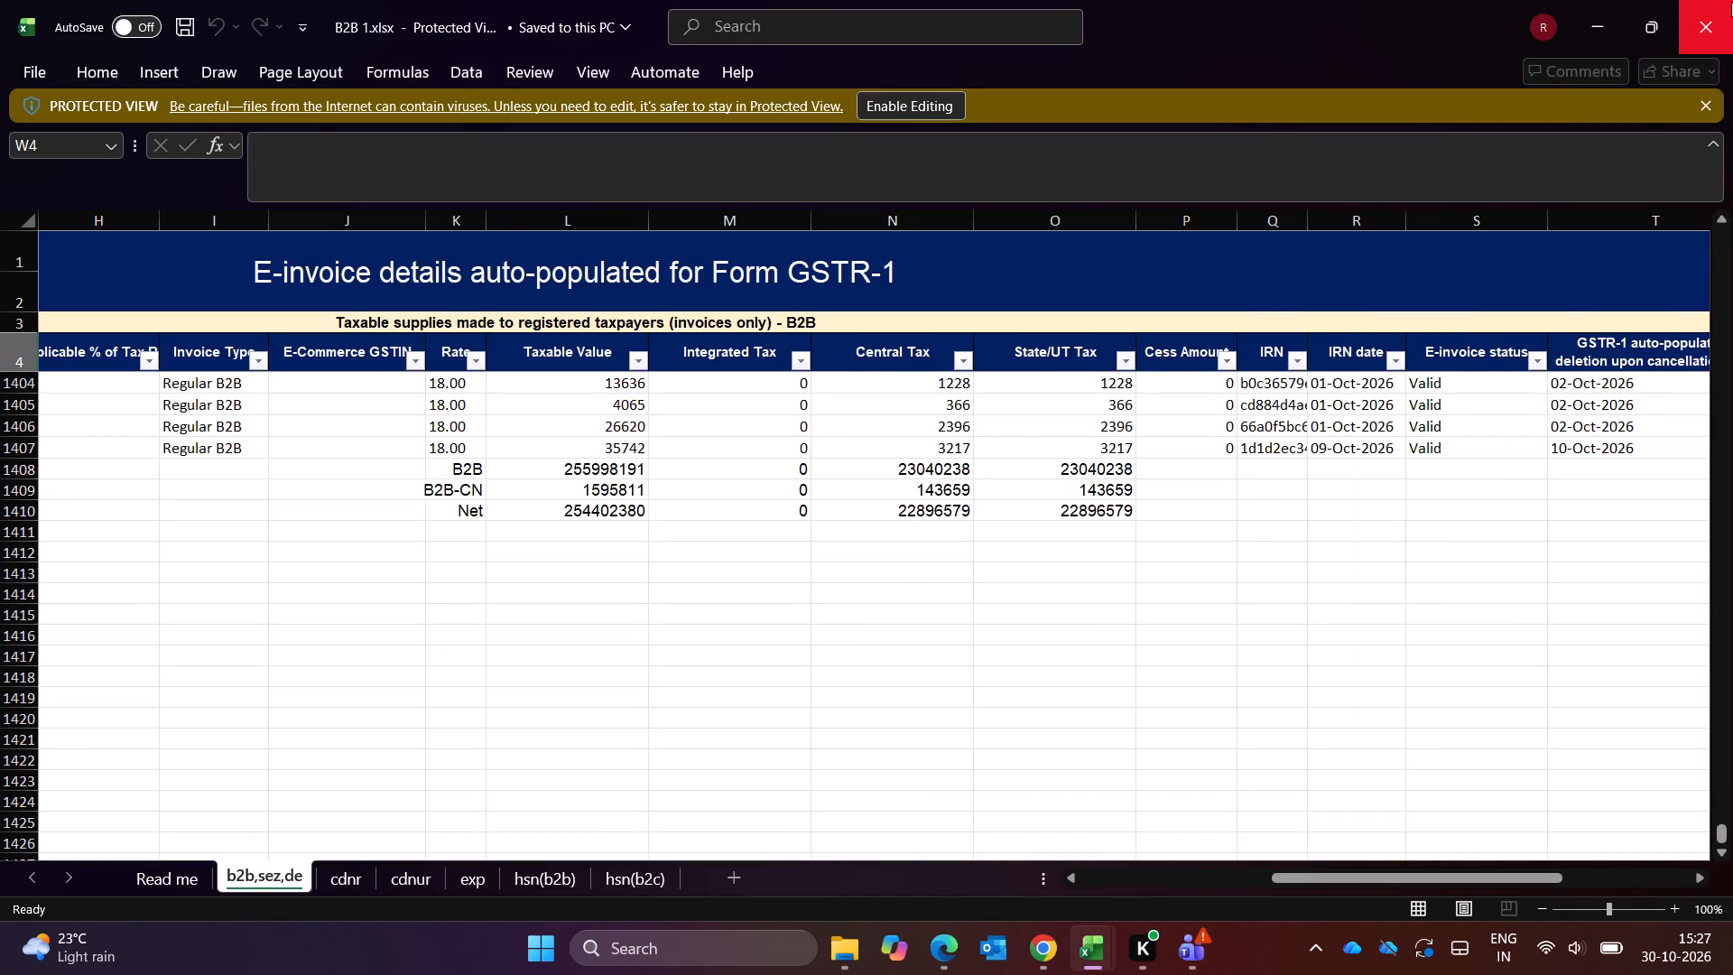
Close the B2B 1 workbook and show the open windows to switch away from the SalesReco workbook.
click(1731, 2)
key(alt+Tab)
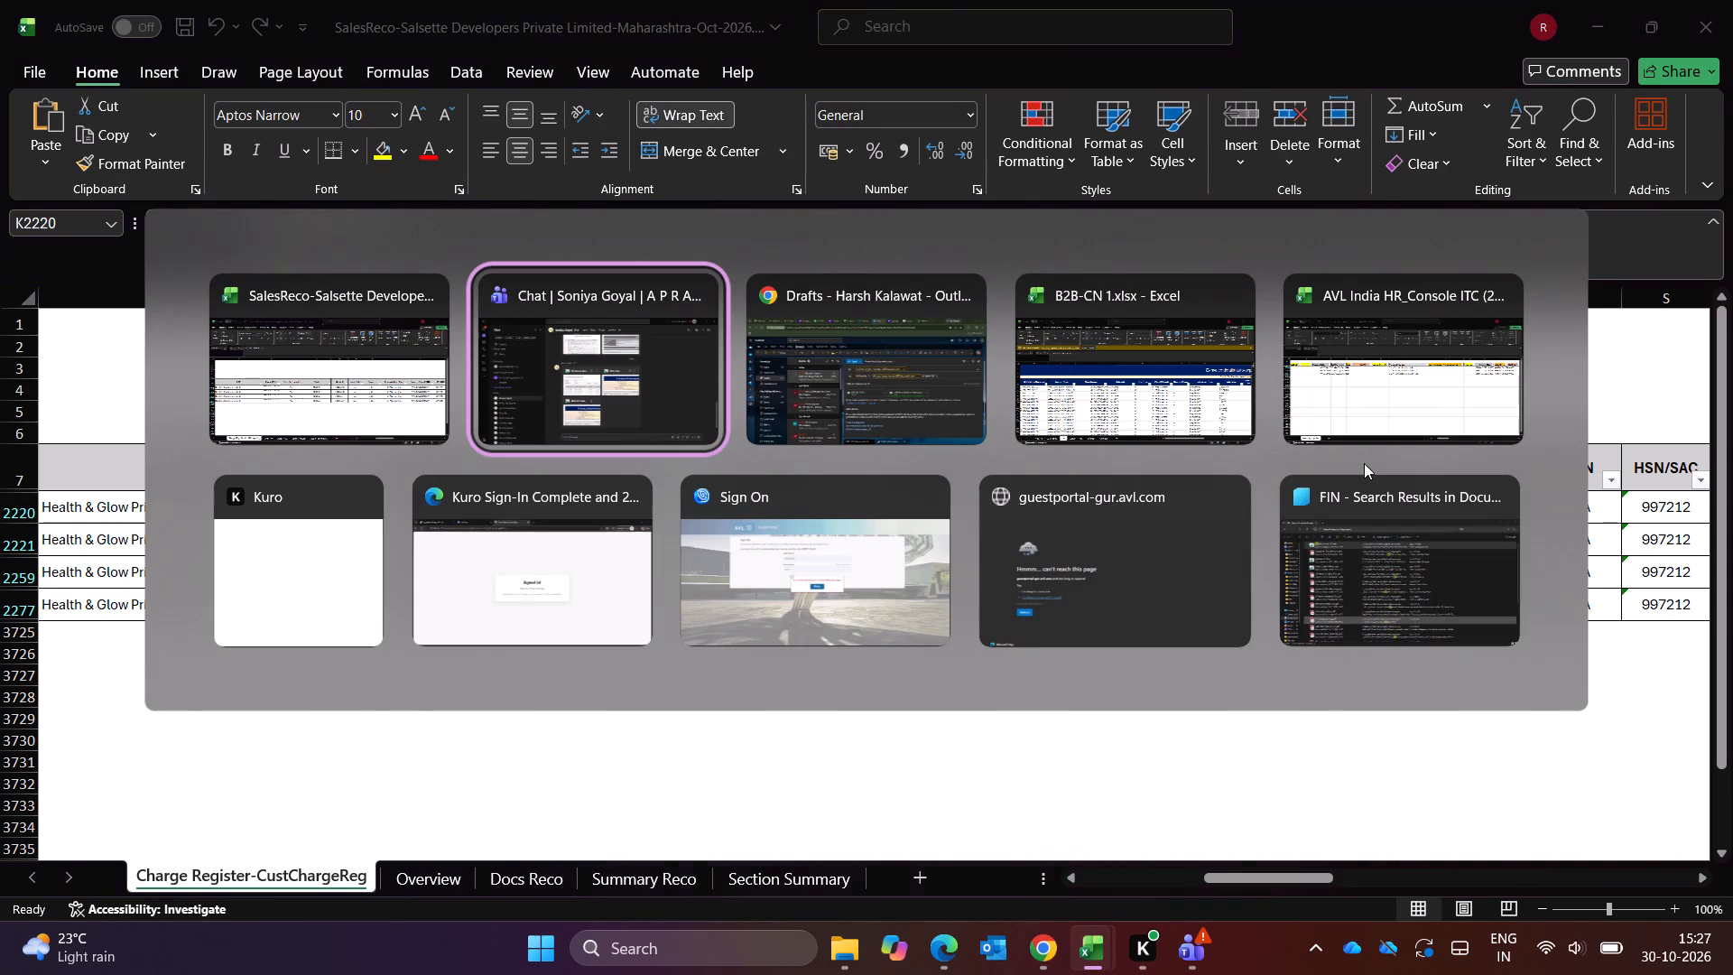